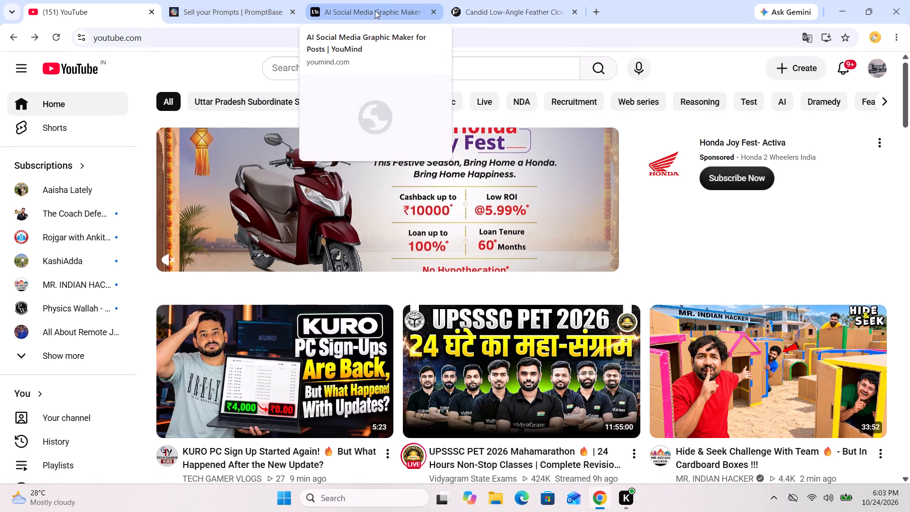
View the open YouMind social media graphic maker page and the Candid Low-Angle Feather page.
click(375, 10)
click(508, 6)
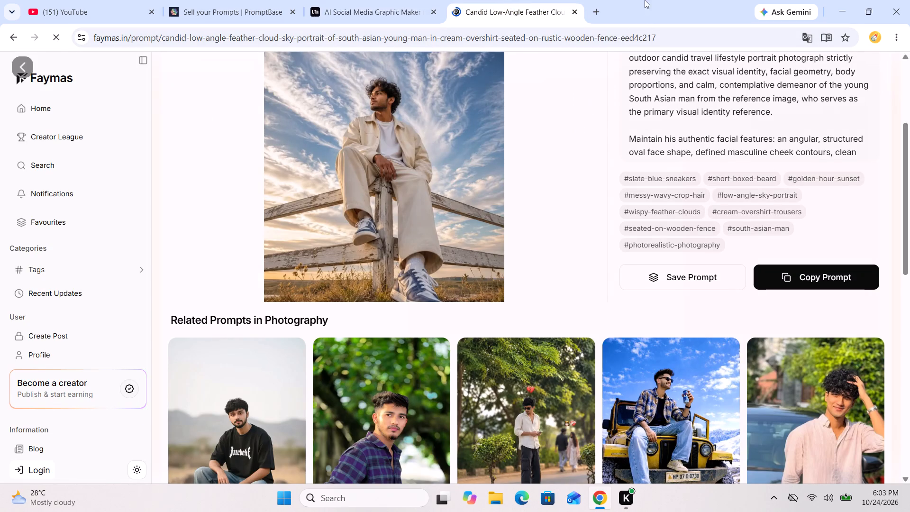
Close the Faymas prompt, YouMind social media graphic and PromptBase sell pages, keeping only YouTube open.
click(574, 8)
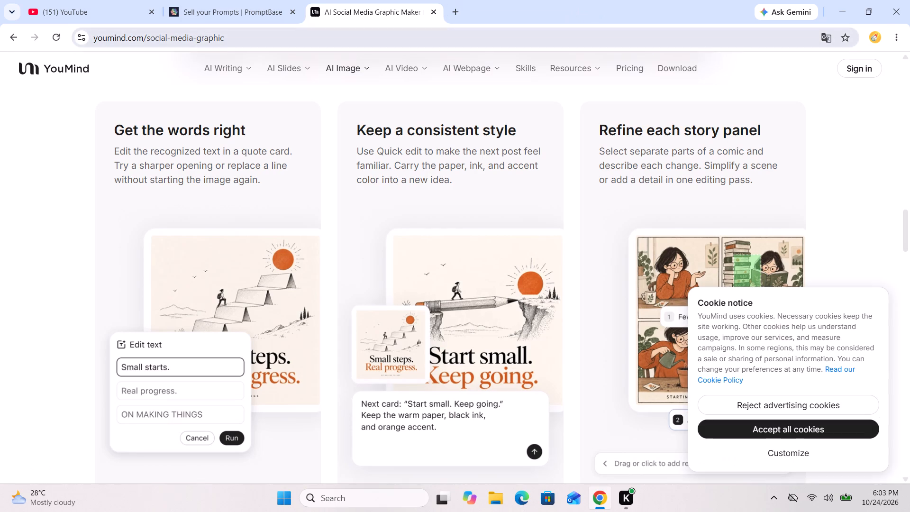
click(433, 11)
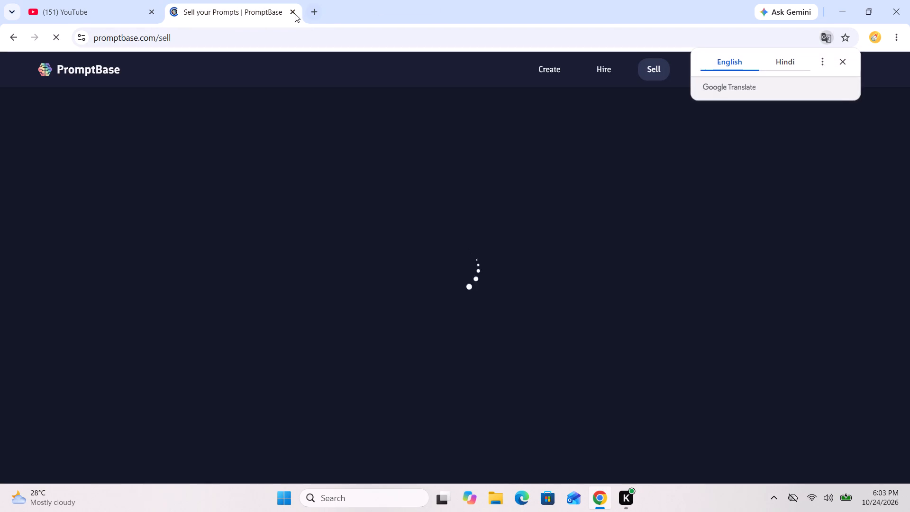
click(290, 13)
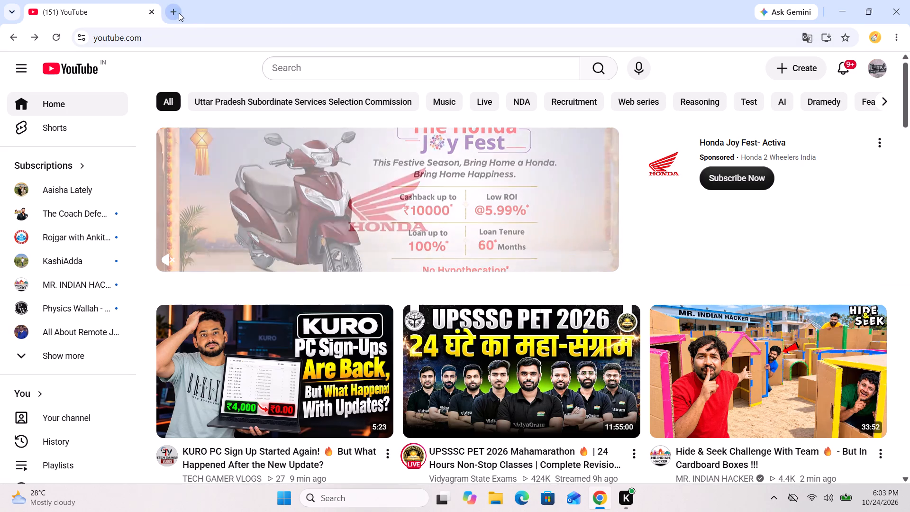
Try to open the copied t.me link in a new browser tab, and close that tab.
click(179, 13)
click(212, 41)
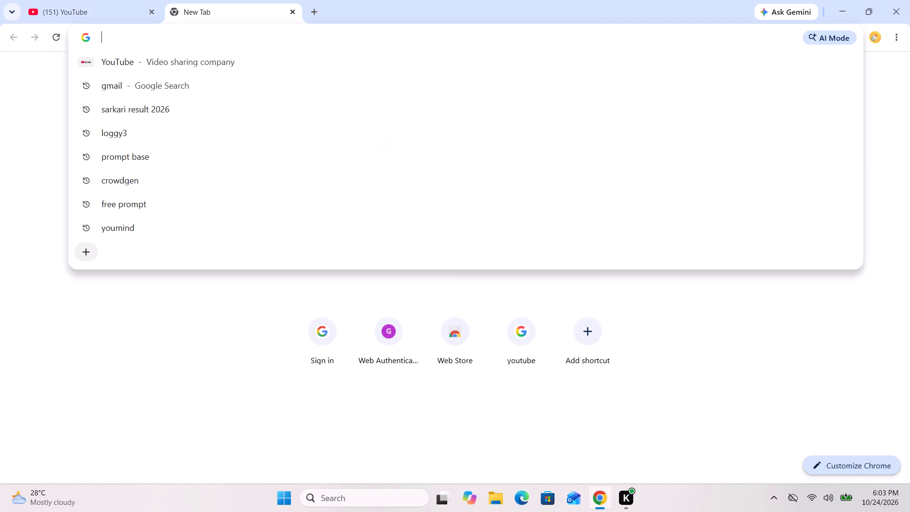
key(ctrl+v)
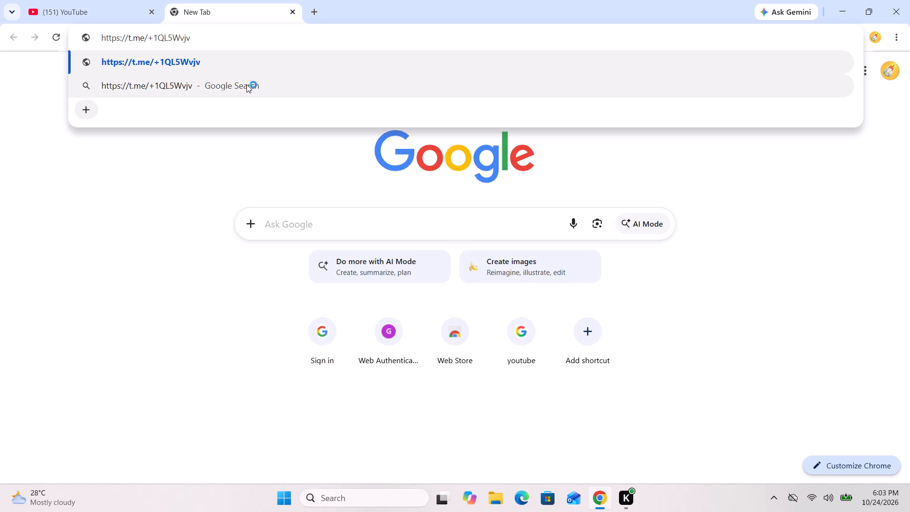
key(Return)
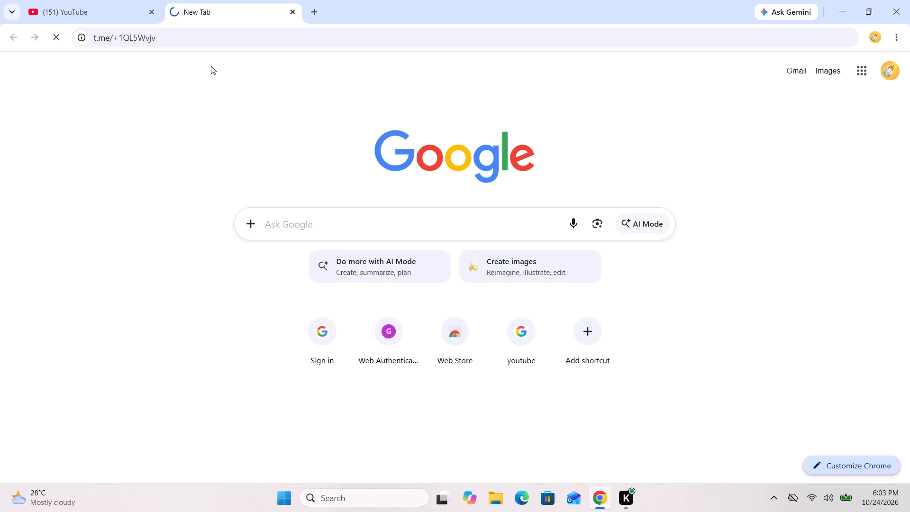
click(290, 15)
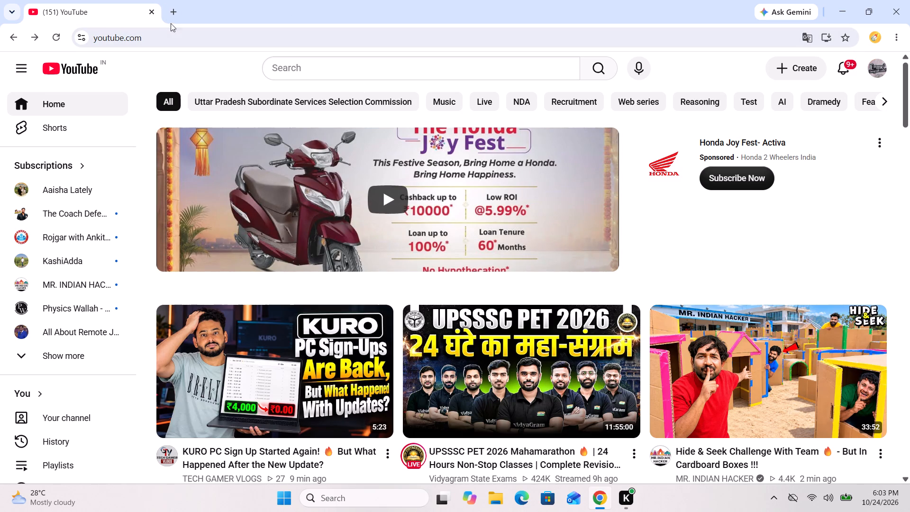
Search Google for crowdgen in a new browser tab and open the main CrowdGen by Appen result.
click(171, 14)
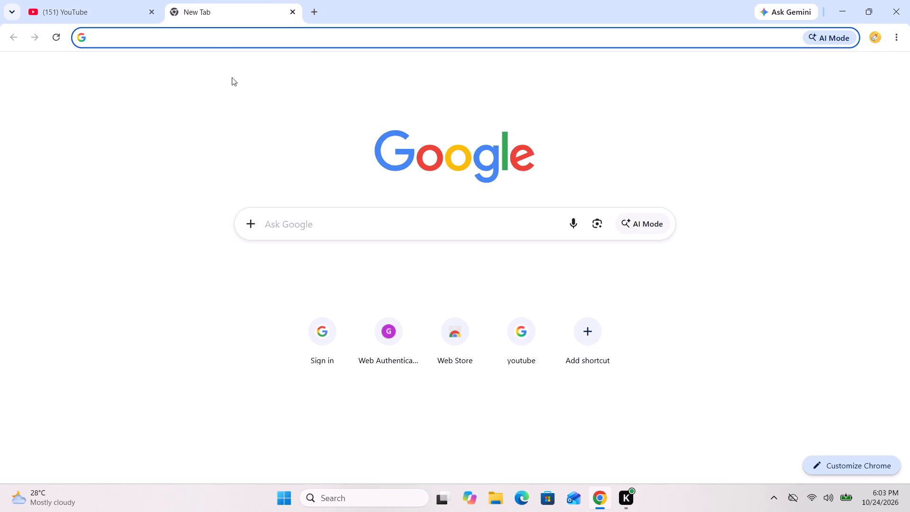
click(228, 32)
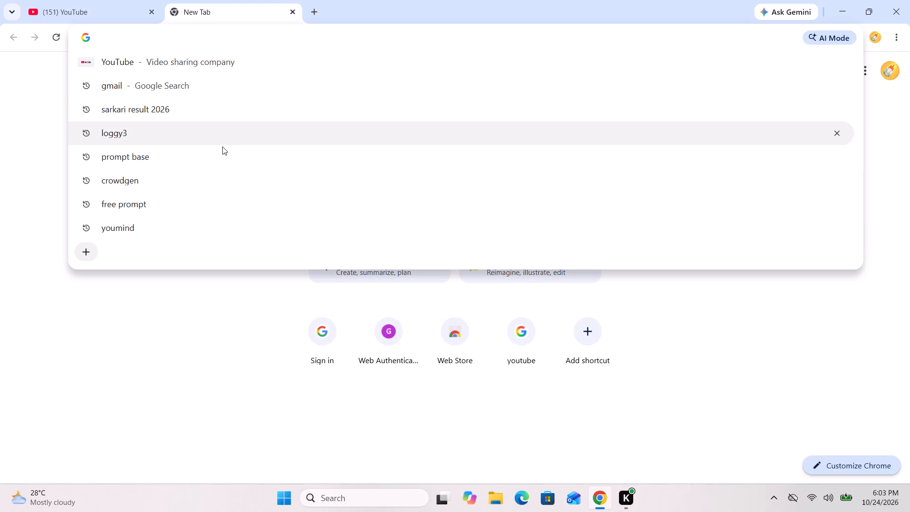
click(203, 187)
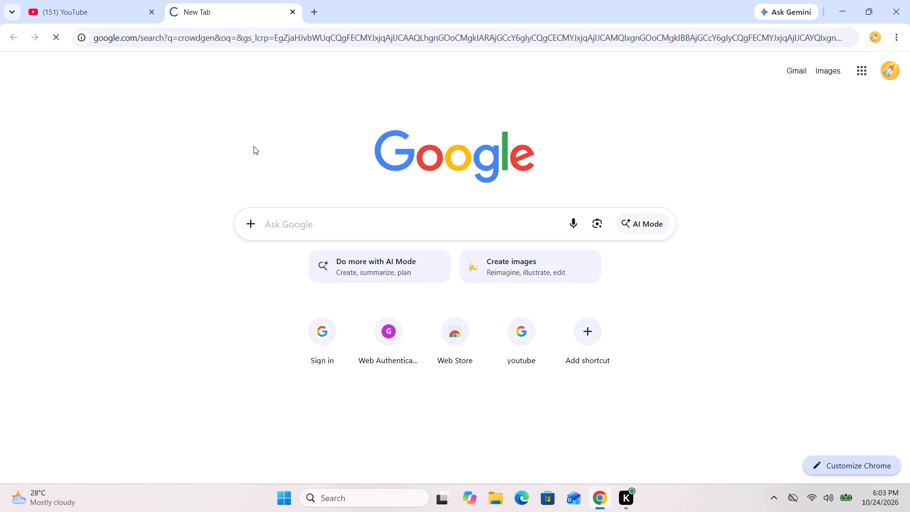
click(310, 188)
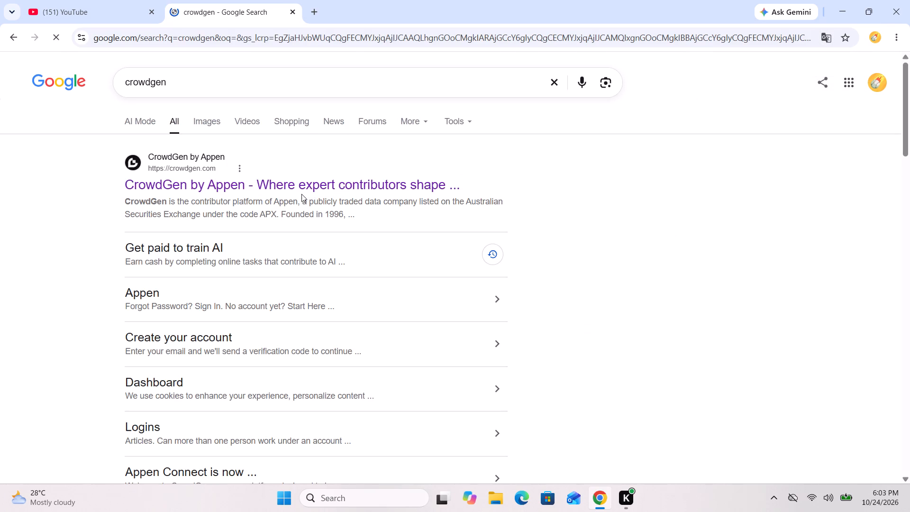
Open the CrowdGen by Appen site from the search results, skim its homepage and open domains, and close it.
click(299, 191)
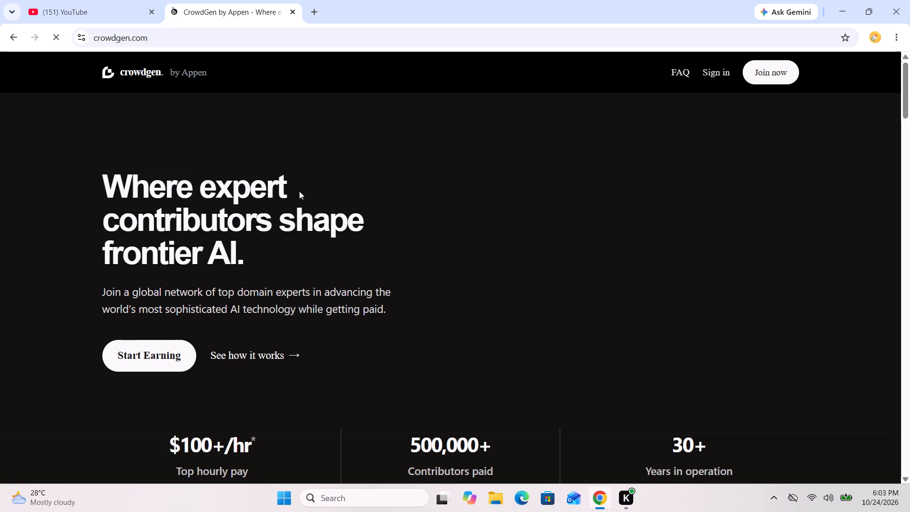
scroll(456, 169, down, 5)
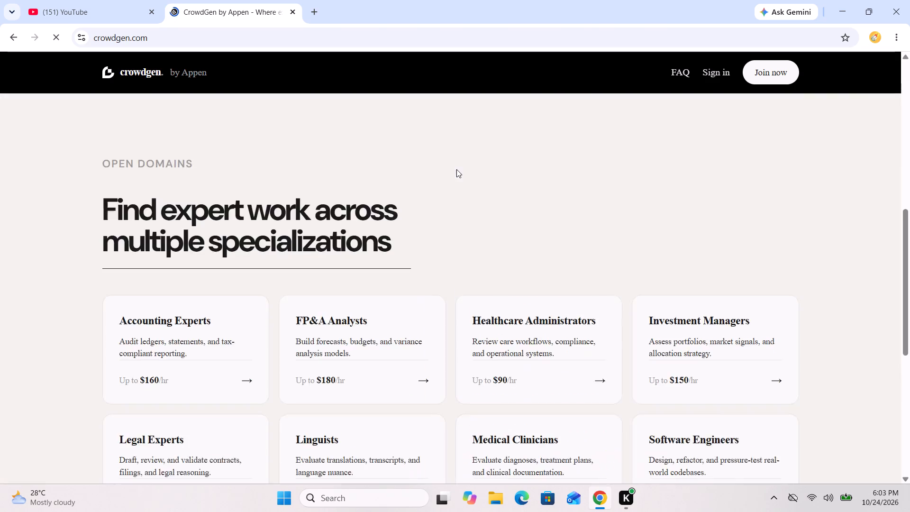
scroll(456, 169, down, 6)
scroll(456, 169, up, 5)
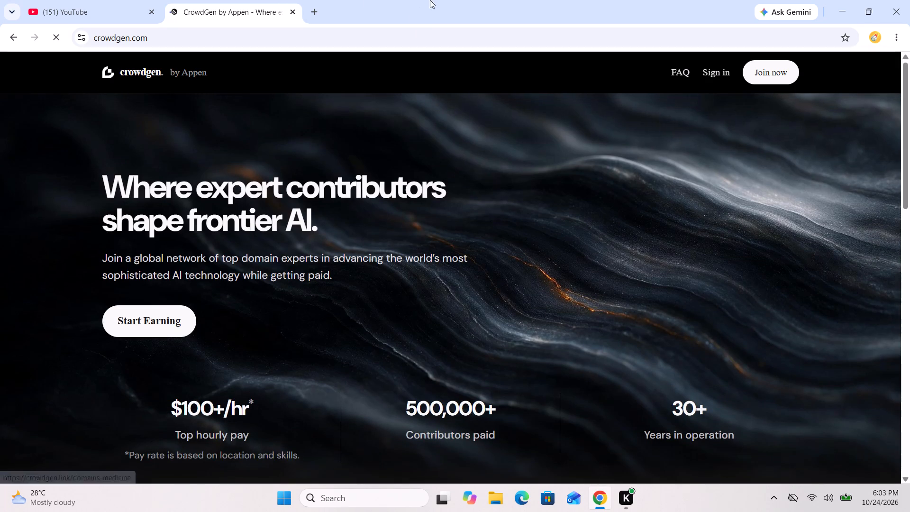
click(294, 8)
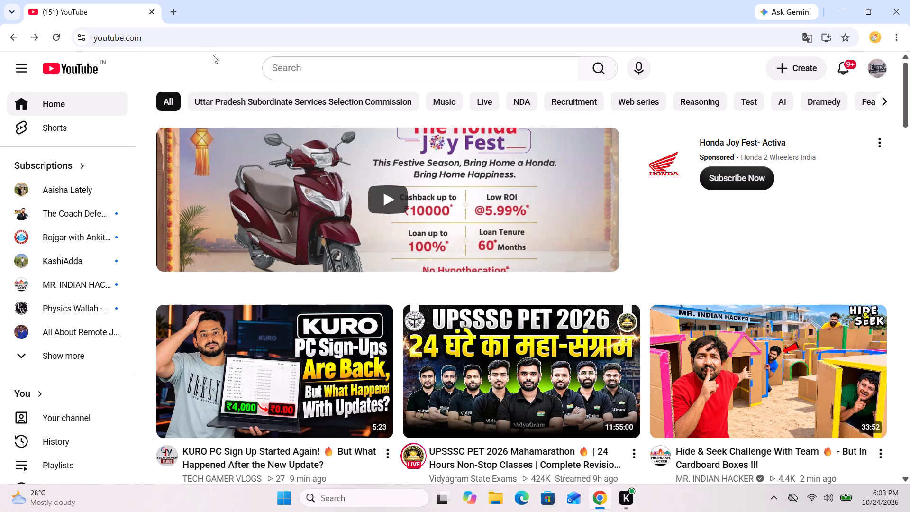
Search Google for "meta ad library" in a new tab, using the suggested query.
click(174, 8)
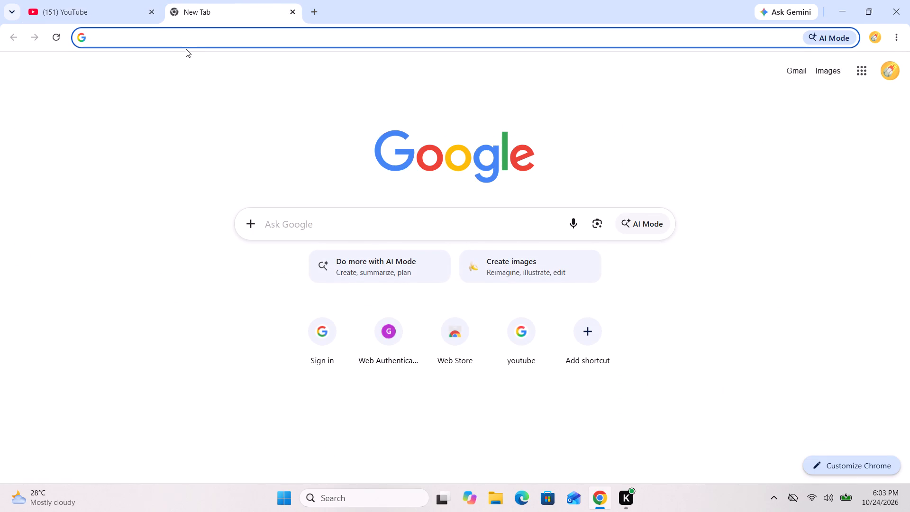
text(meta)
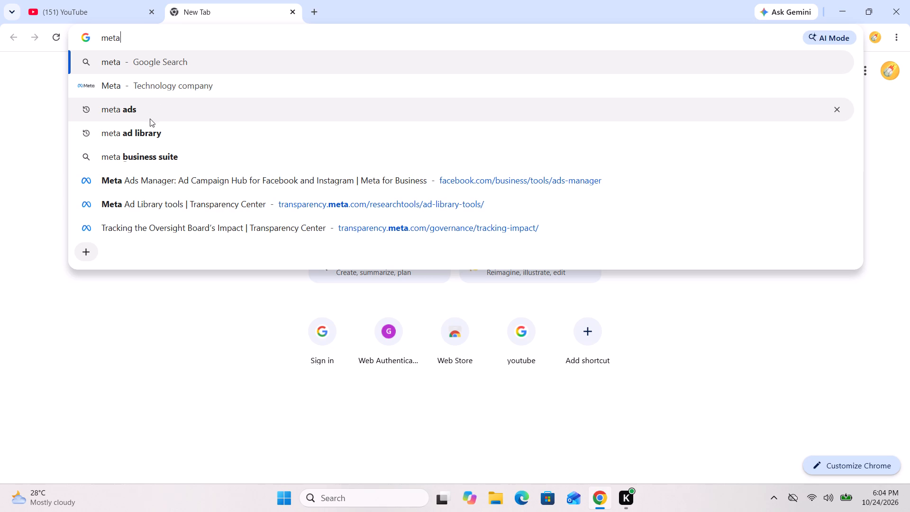
click(151, 129)
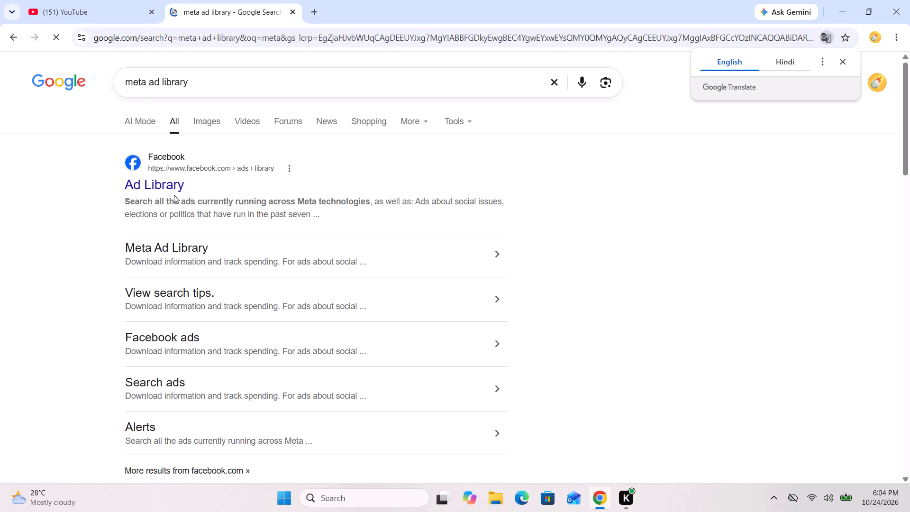
Skim the meta ad library search results, including the AI Overview and related searches, and return to the first result.
scroll(179, 195, down, 7)
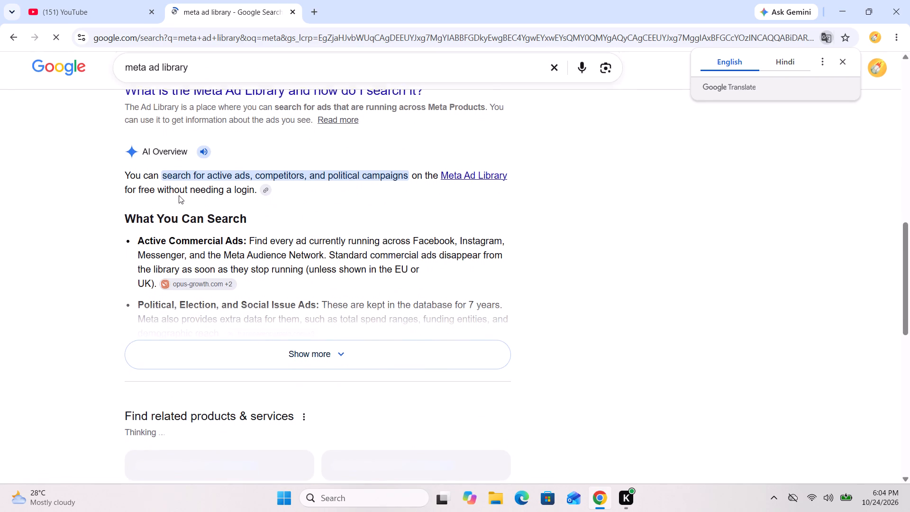
scroll(194, 300, down, 2)
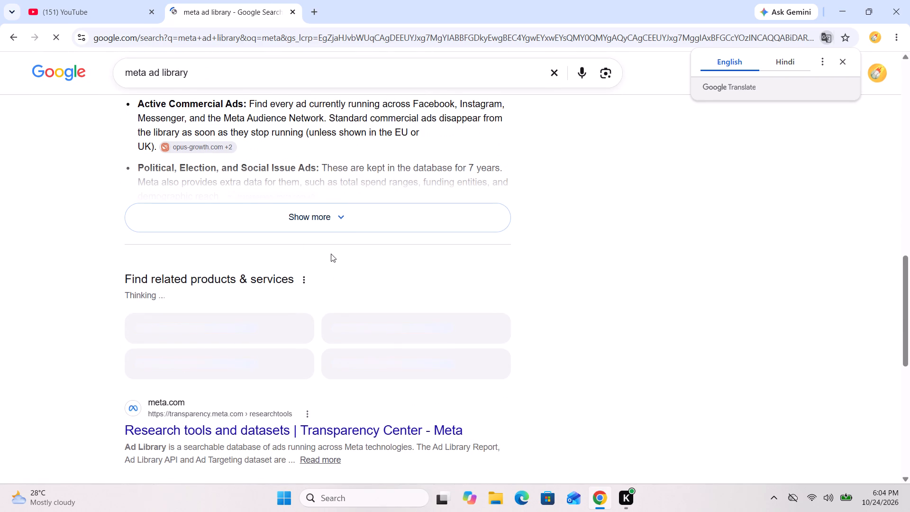
scroll(269, 154, down, 2)
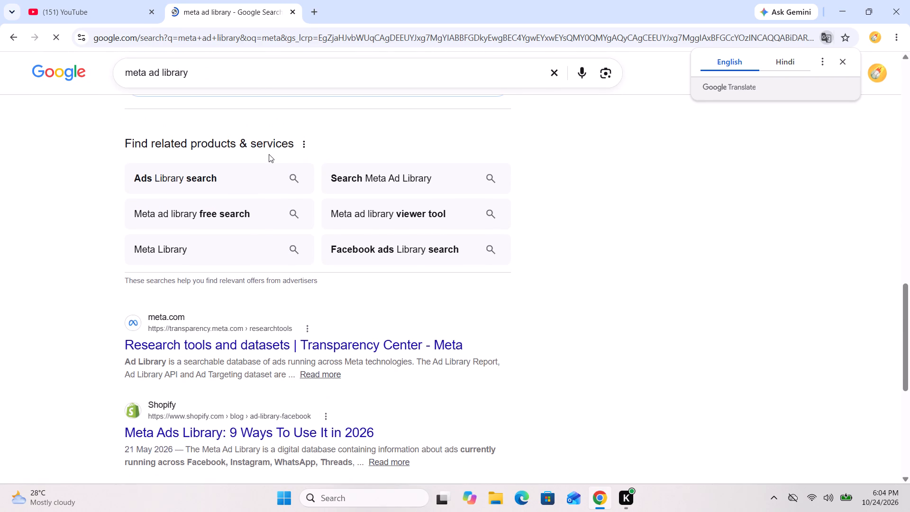
scroll(269, 154, down, 3)
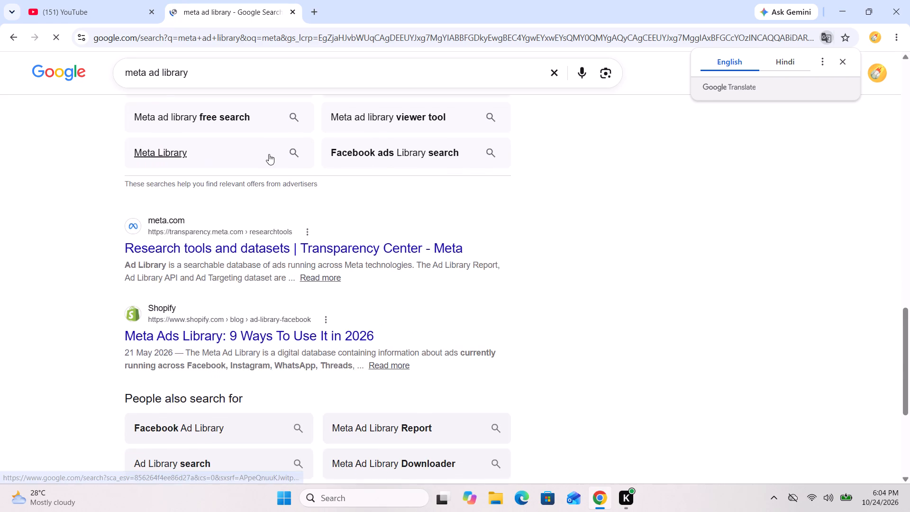
scroll(269, 154, down, 2)
scroll(269, 154, up, 6)
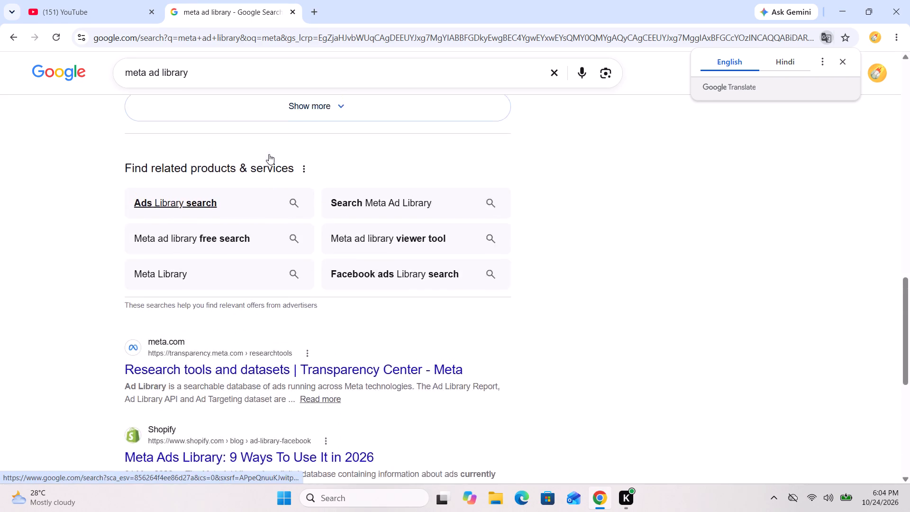
scroll(269, 154, up, 6)
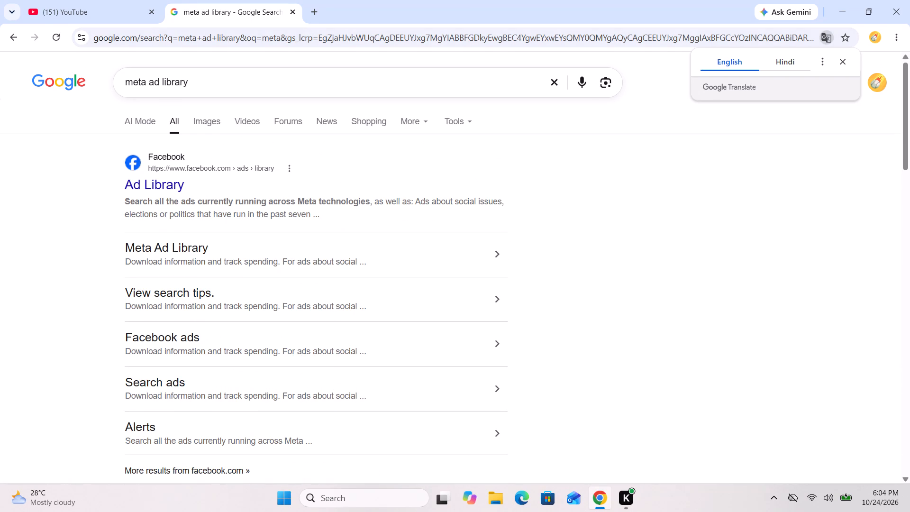
Replace the "meta ad library" search with Canva and open the Canva Creators page from the results.
click(551, 84)
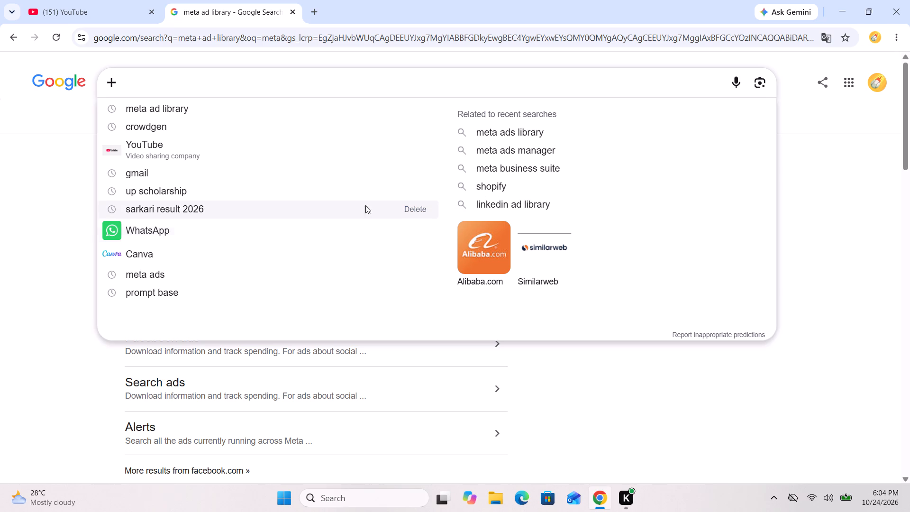
click(328, 248)
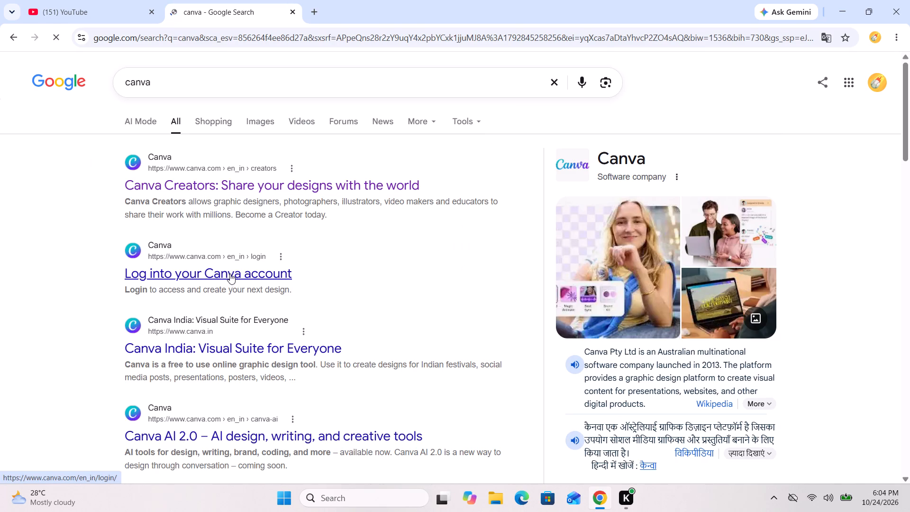
click(265, 189)
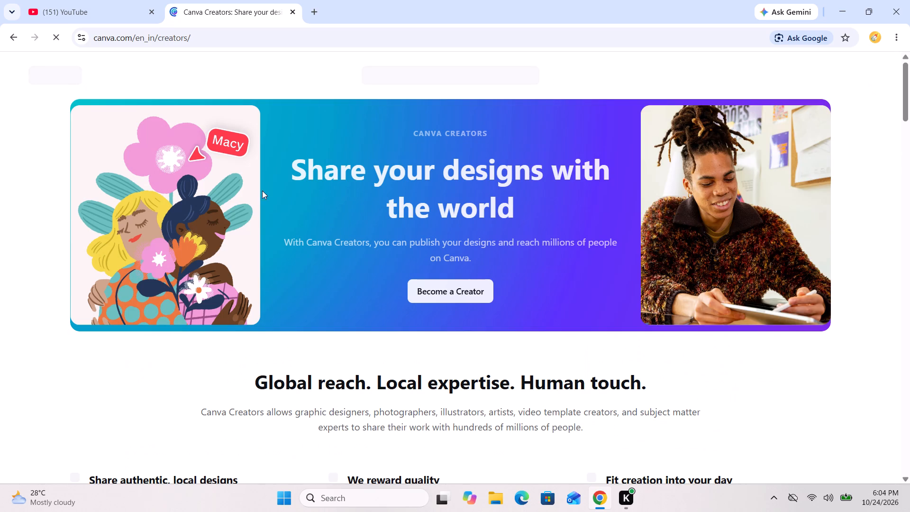
Read the Canva Creators page from its introduction to the Template Creators application requirements.
scroll(480, 329, down, 2)
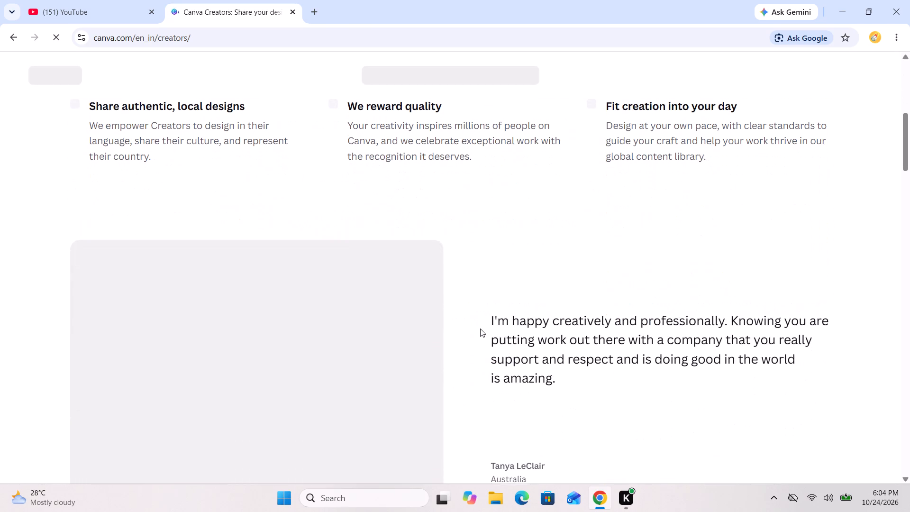
scroll(480, 329, down, 4)
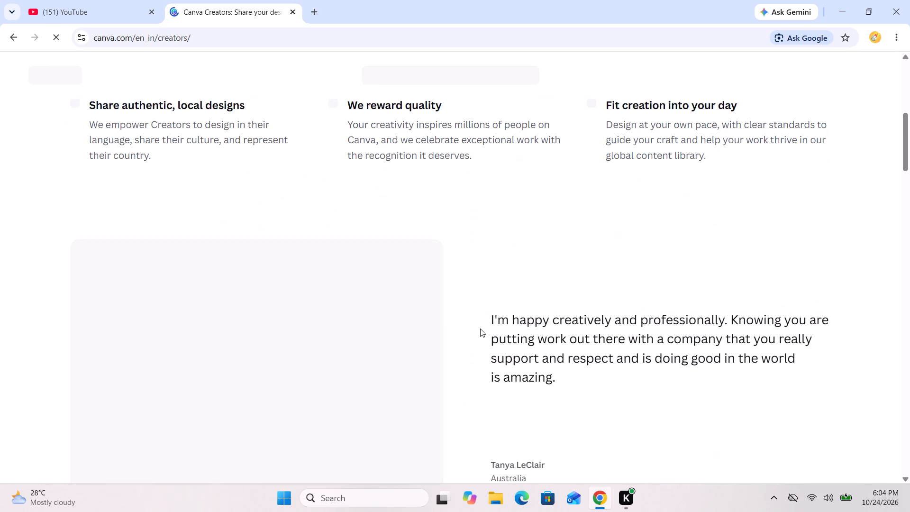
scroll(480, 329, down, 2)
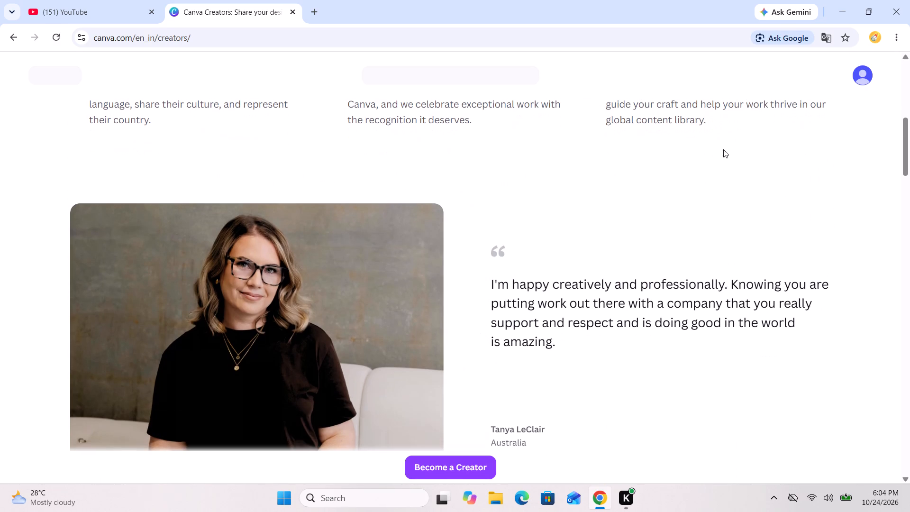
scroll(631, 181, up, 7)
scroll(631, 181, down, 8)
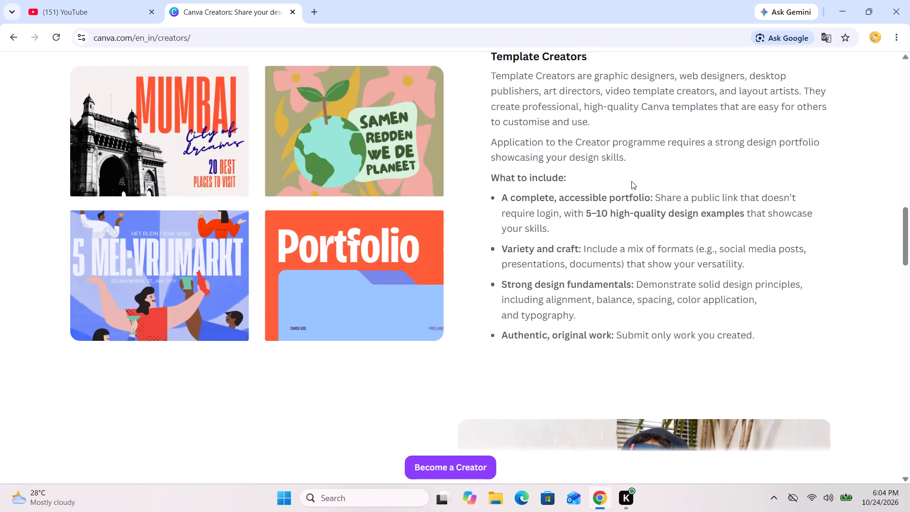
scroll(631, 181, down, 2)
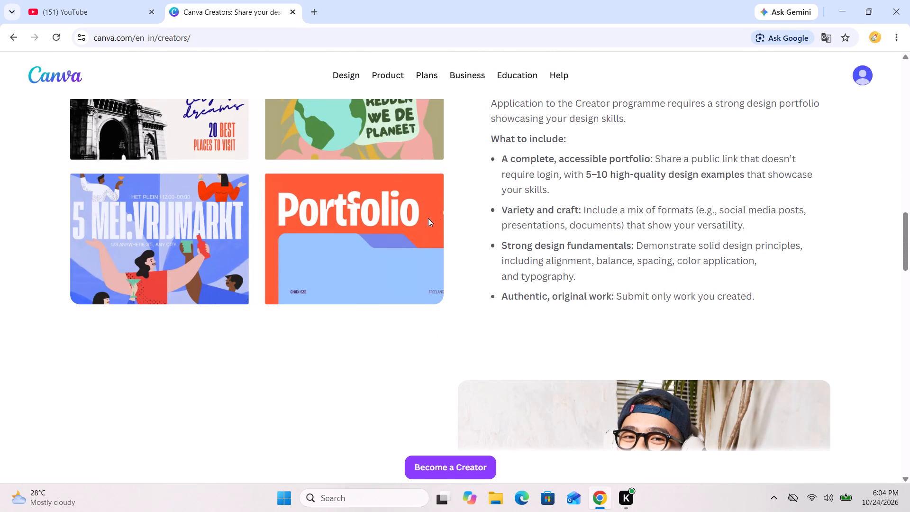
click(404, 223)
Look through the expert creators and Frequently Asked Questions, expanding "How do I get paid for my designs?".
scroll(400, 231, down, 7)
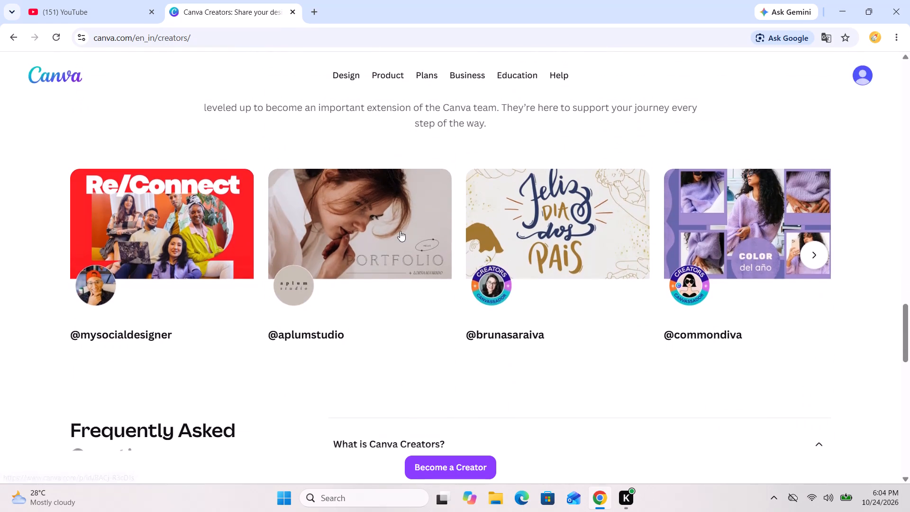
scroll(400, 231, down, 3)
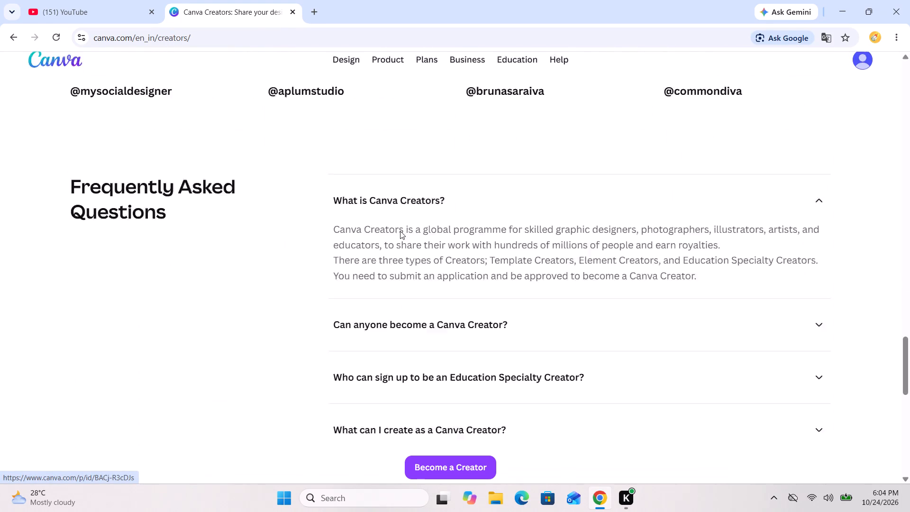
scroll(400, 231, down, 2)
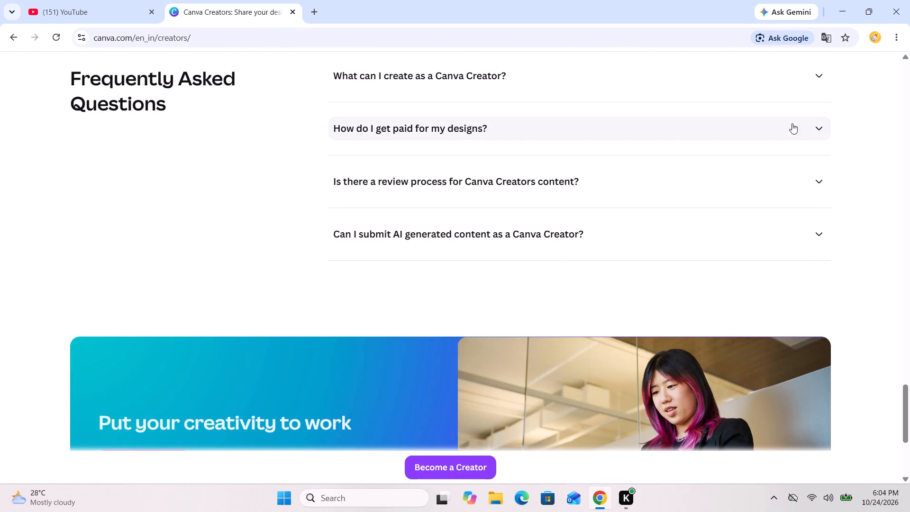
click(817, 126)
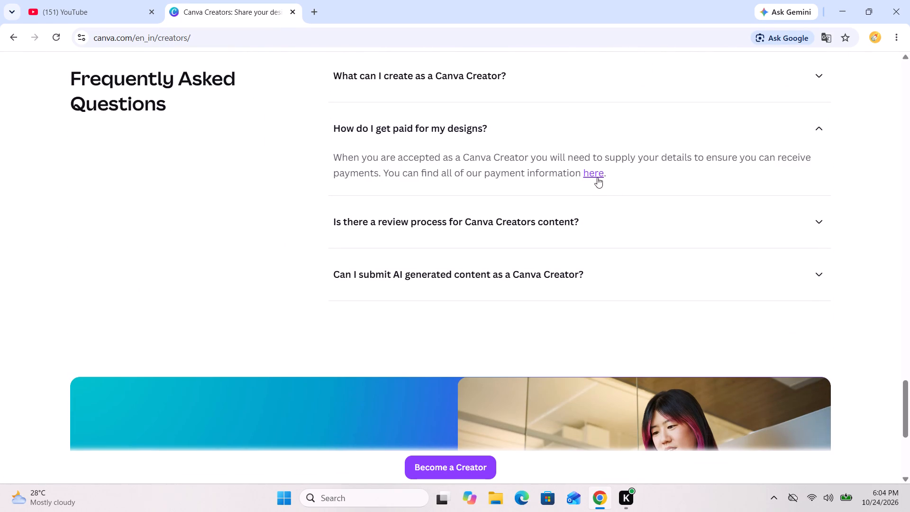
scroll(538, 301, down, 3)
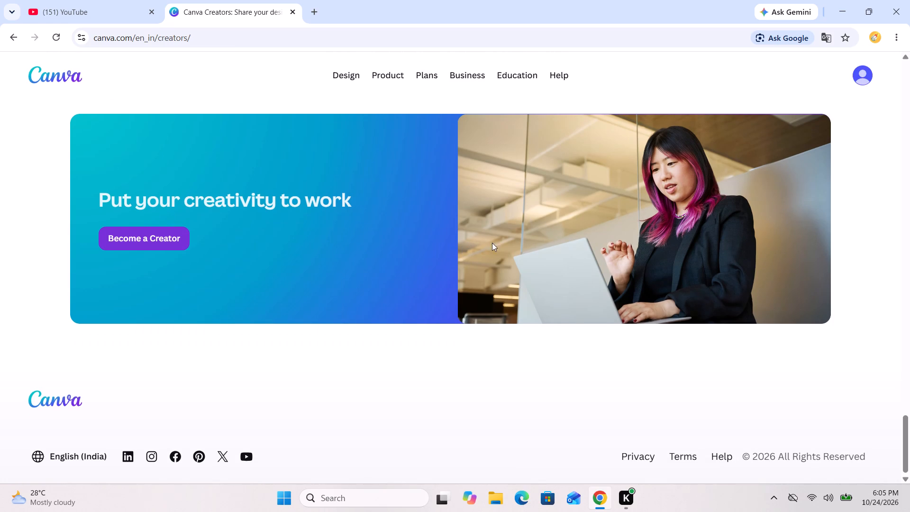
Go back to "How to become a Canva Creator" and examine what a Template Creators portfolio must include.
scroll(517, 265, right, 1)
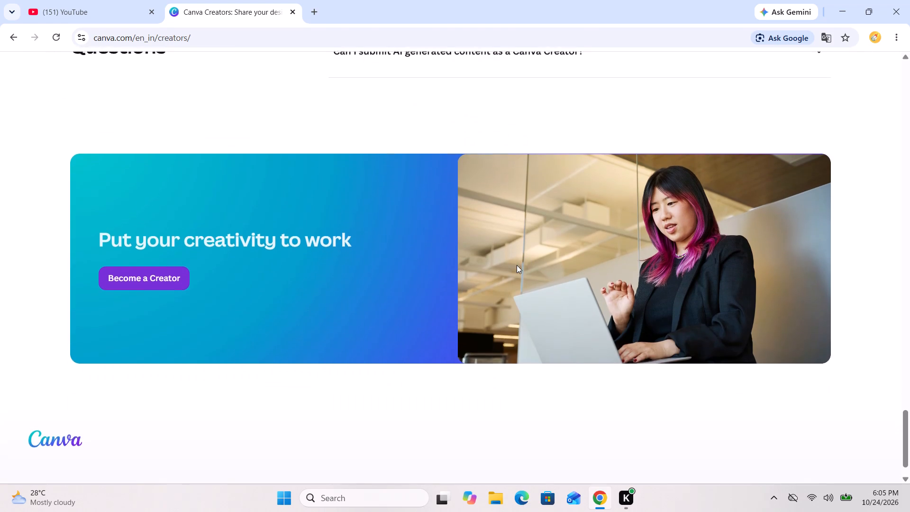
scroll(517, 265, right, 1)
scroll(517, 265, up, 5)
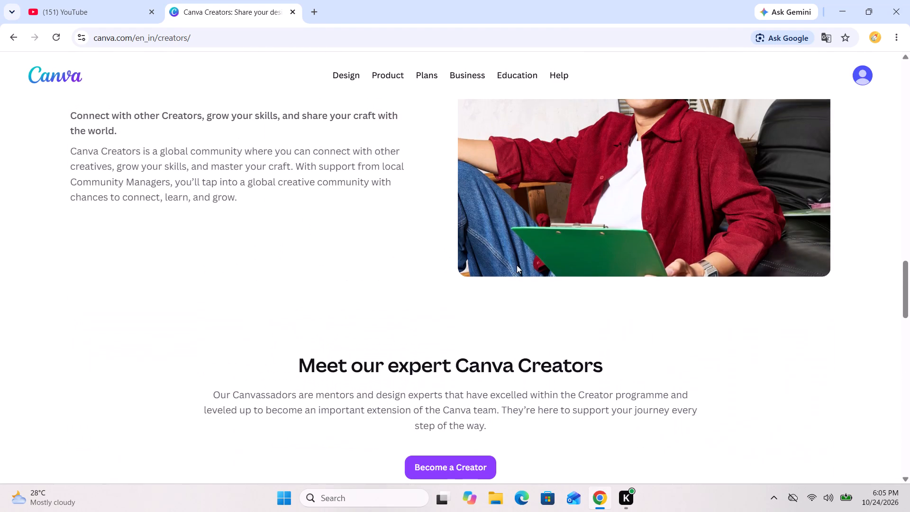
scroll(517, 265, up, 11)
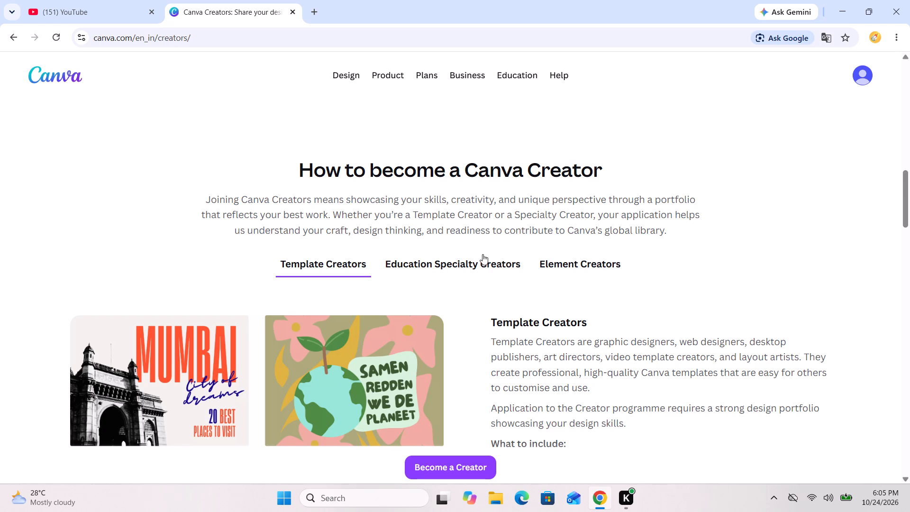
scroll(482, 254, down, 3)
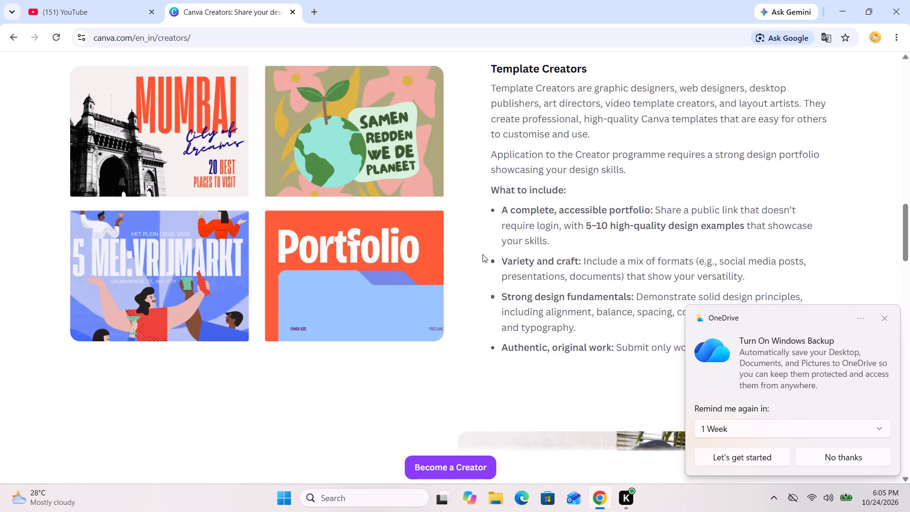
scroll(482, 254, down, 2)
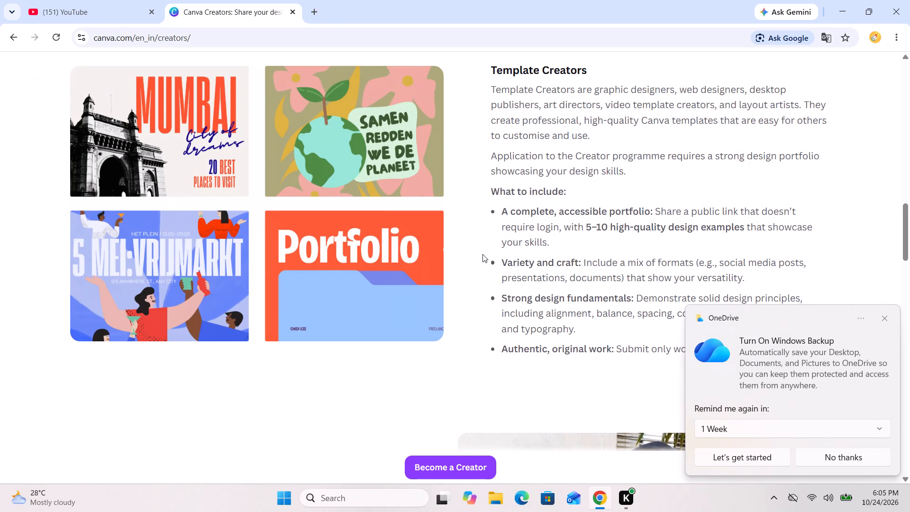
scroll(482, 254, down, 1)
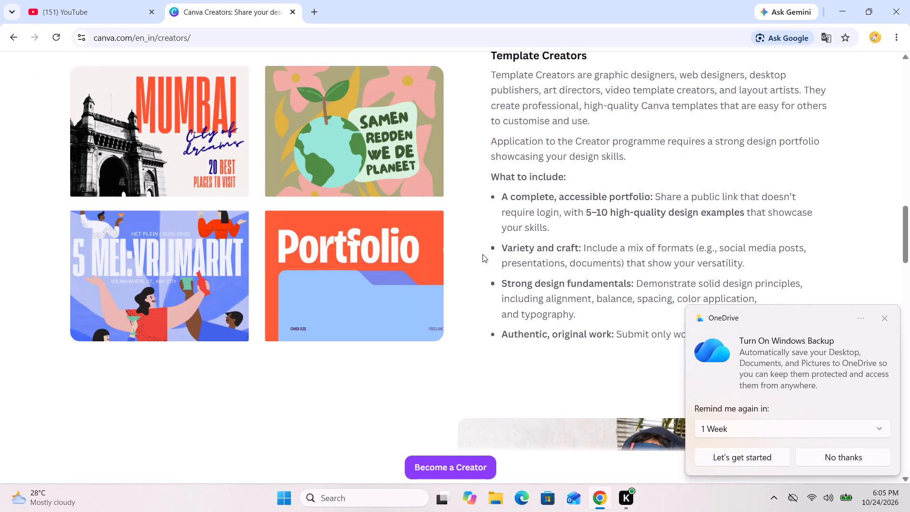
Dismiss the OneDrive notification about turning on Windows Backup.
click(887, 320)
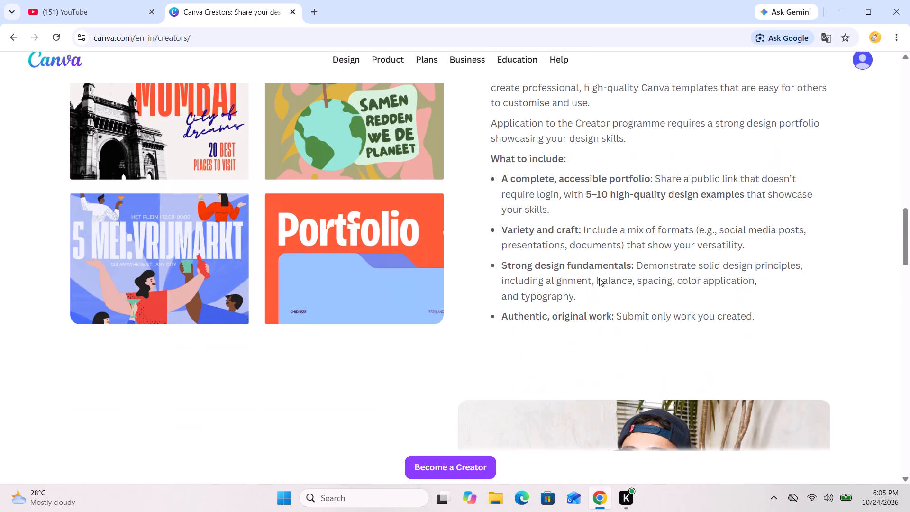
Skim the rest of the Canva Creators page to its end and return to the beginning of the page.
scroll(599, 278, down, 7)
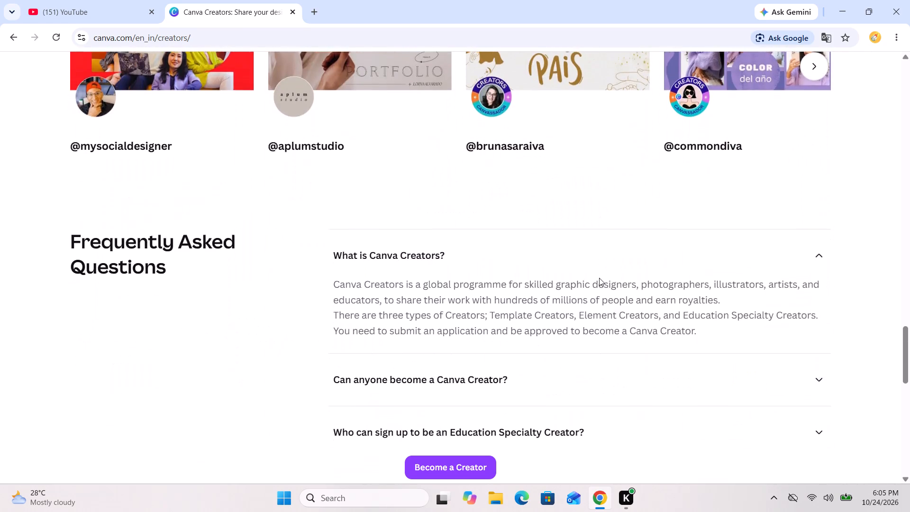
scroll(599, 278, down, 4)
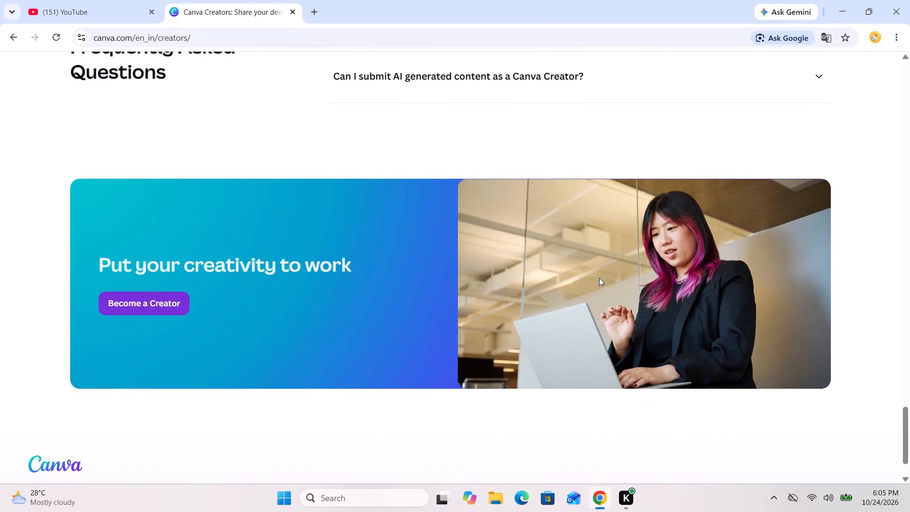
scroll(599, 278, down, 2)
scroll(599, 278, up, 12)
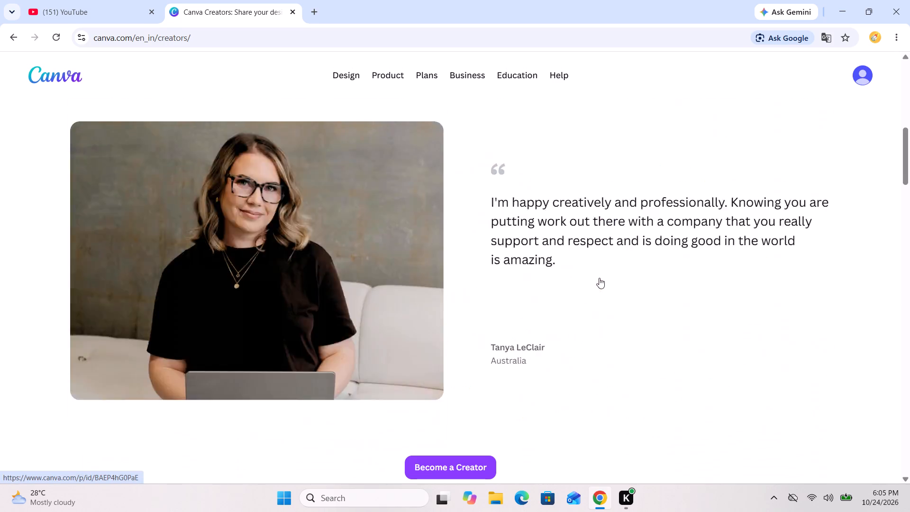
scroll(327, 249, up, 7)
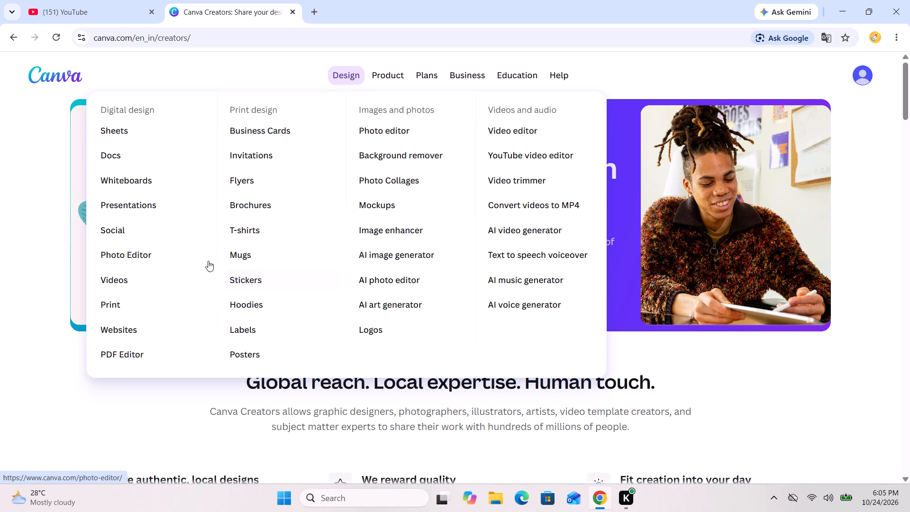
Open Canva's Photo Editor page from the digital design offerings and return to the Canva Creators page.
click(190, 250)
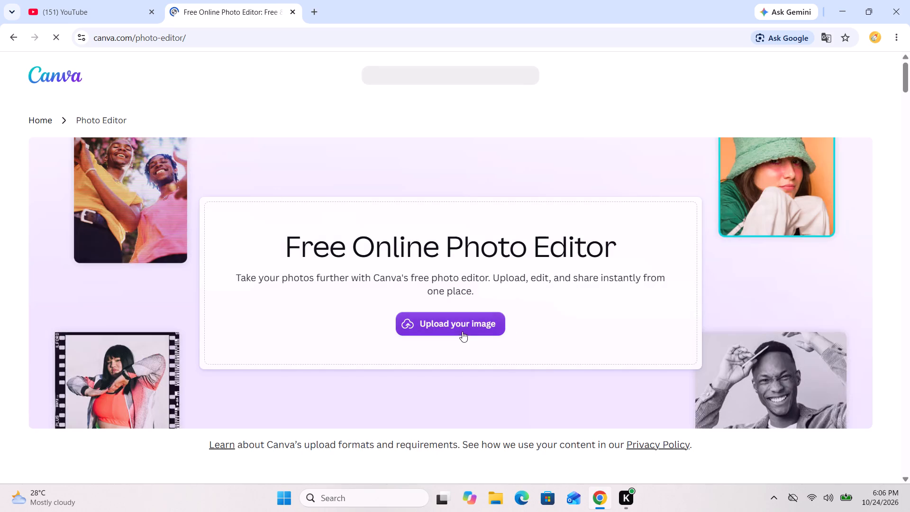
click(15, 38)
Open Canva's T-shirts page from the print design offerings and look over the design and fit options.
click(344, 77)
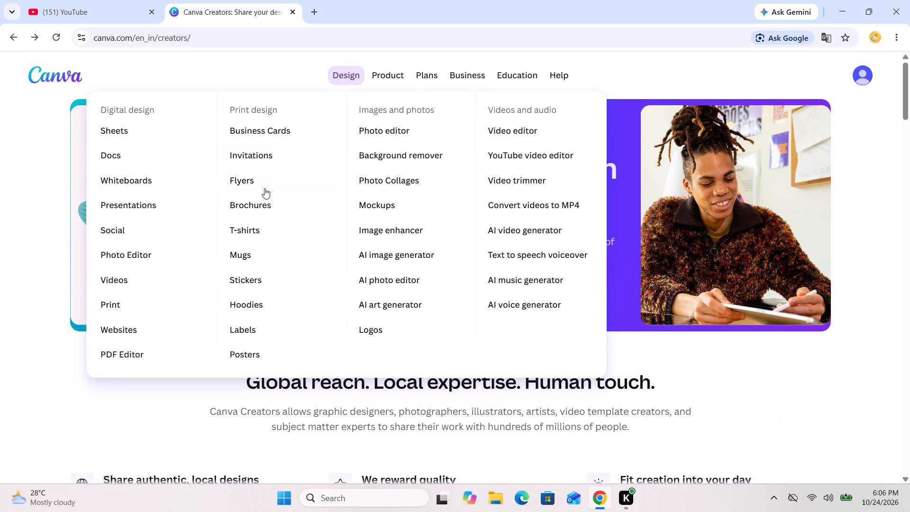
click(251, 232)
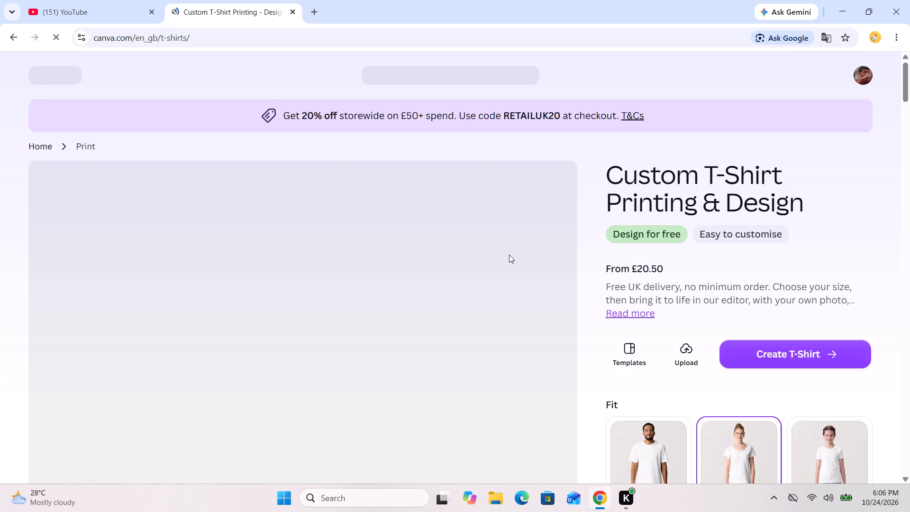
scroll(509, 255, down, 1)
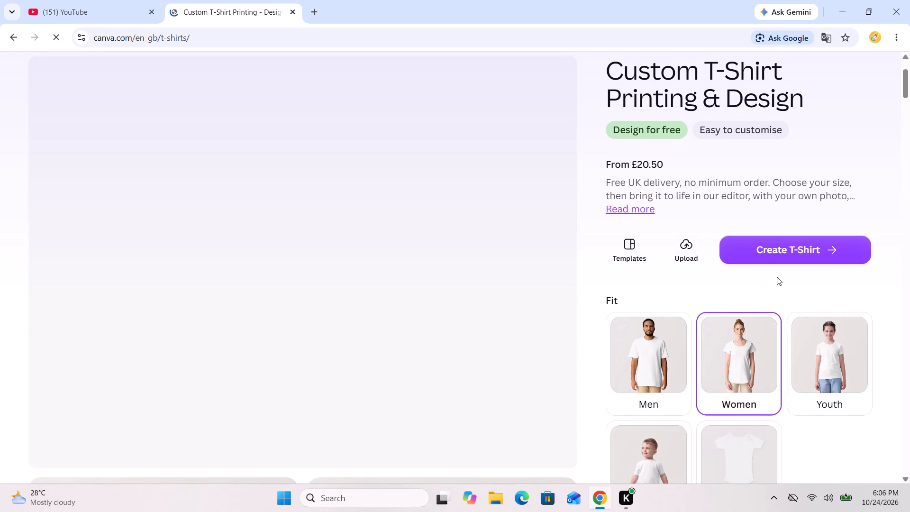
click(677, 128)
Choose the Men fit for the T-shirt and select a quantity of 1 T-Shirt.
click(668, 355)
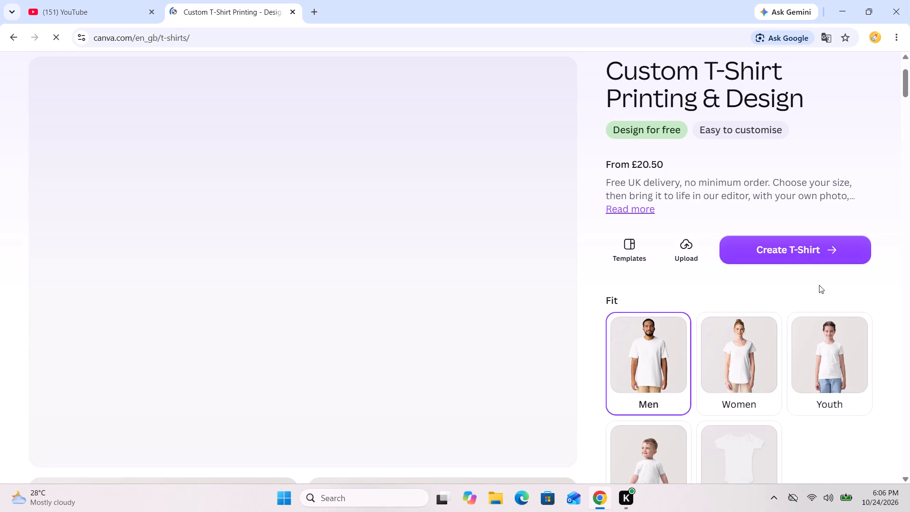
scroll(801, 263, down, 2)
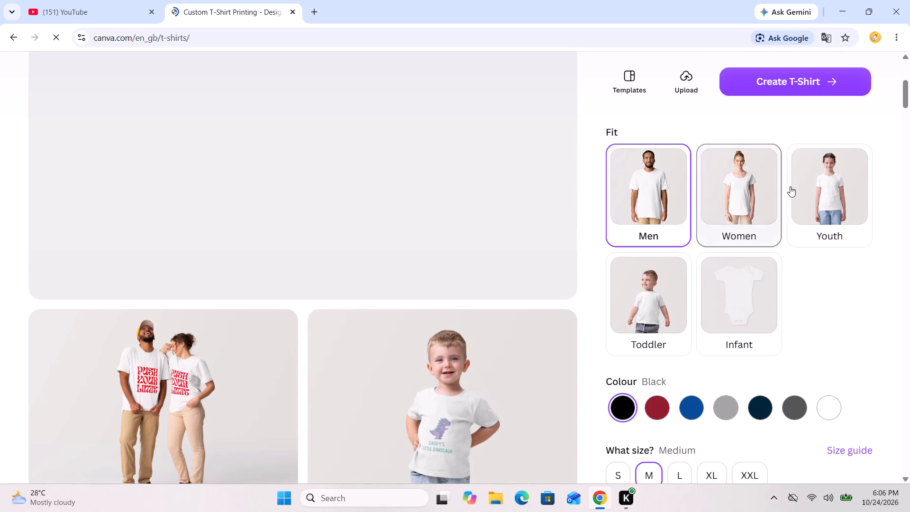
scroll(793, 184, down, 1)
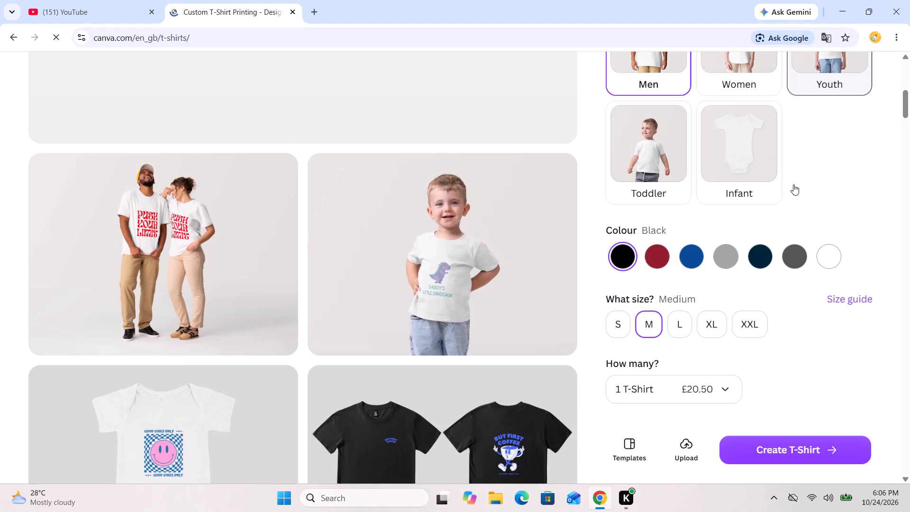
scroll(793, 184, down, 1)
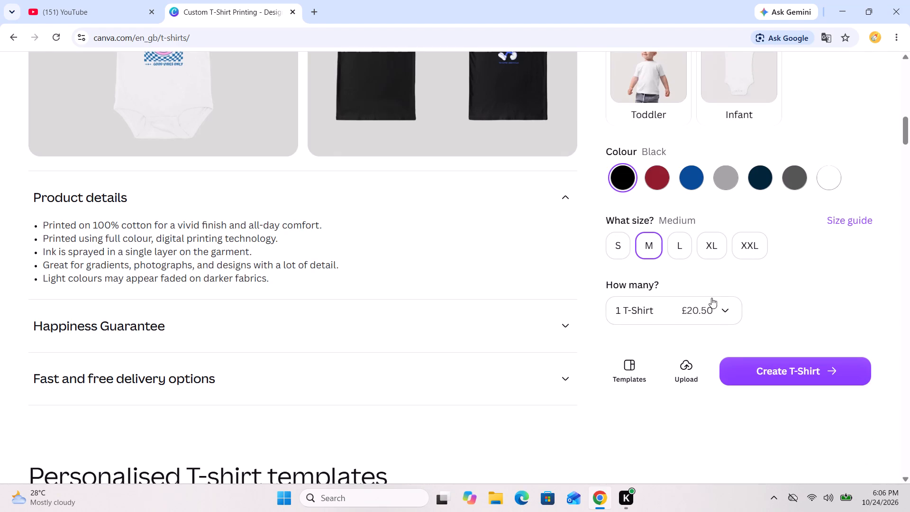
click(715, 309)
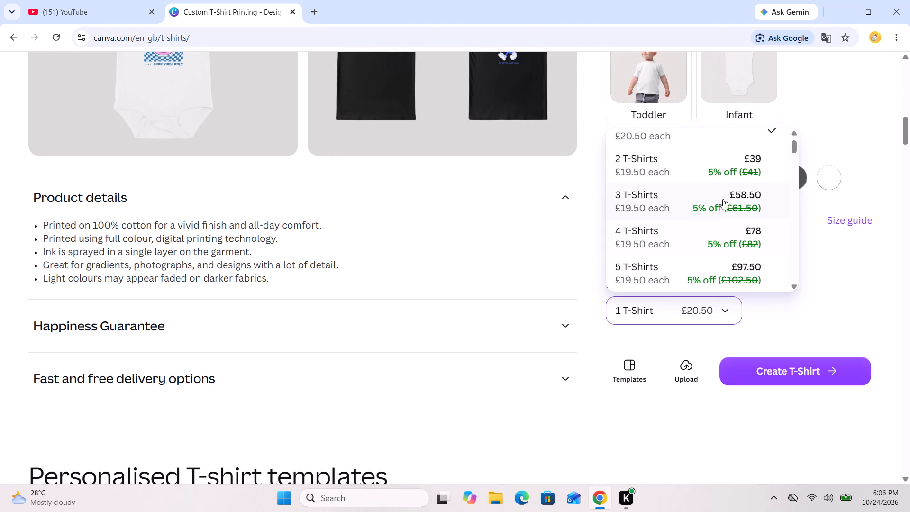
scroll(714, 187, up, 2)
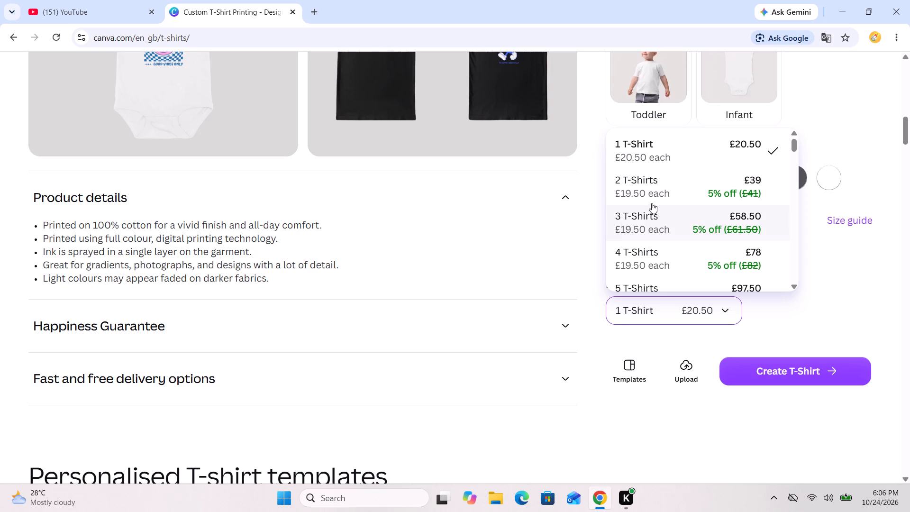
click(688, 141)
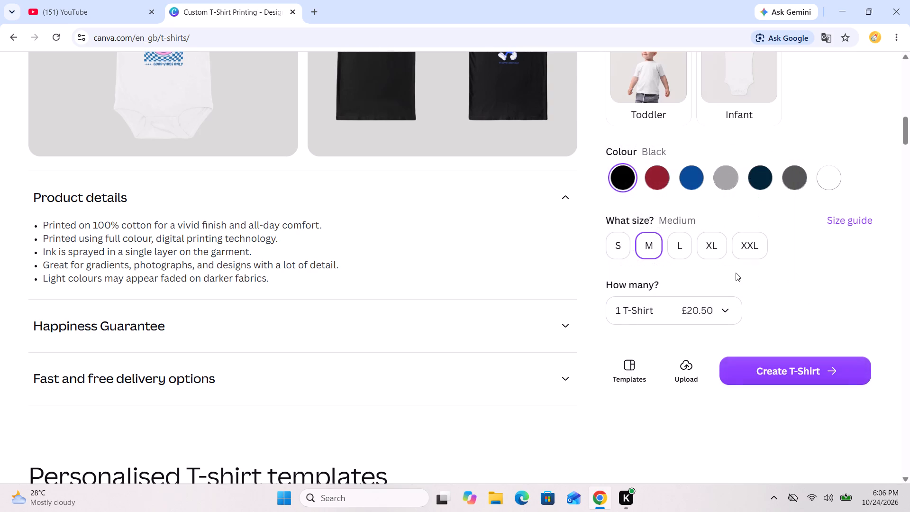
Start creating the black, medium men's T-shirt as a new design in the editor.
scroll(772, 346, up, 2)
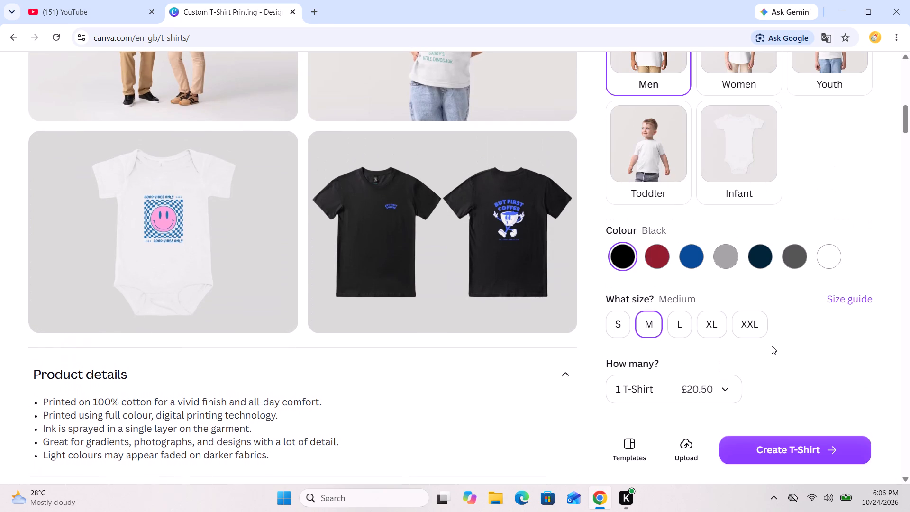
scroll(601, 257, up, 2)
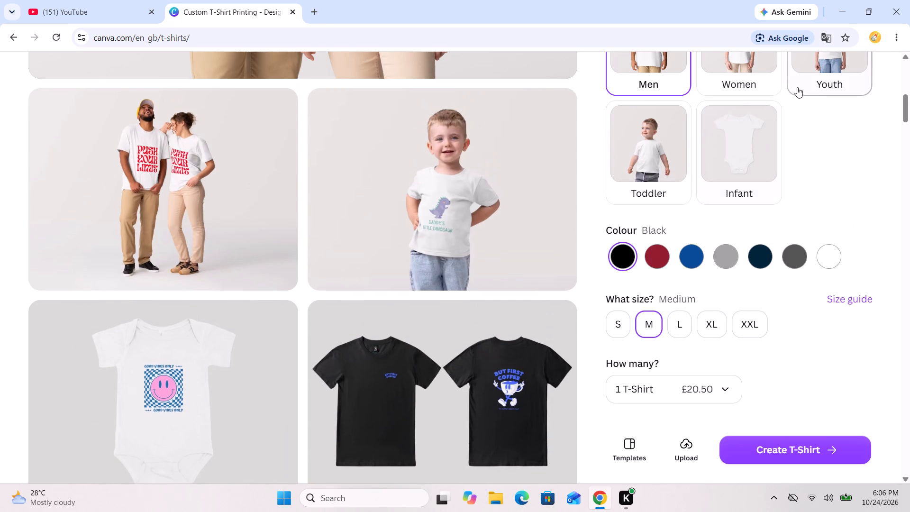
click(803, 439)
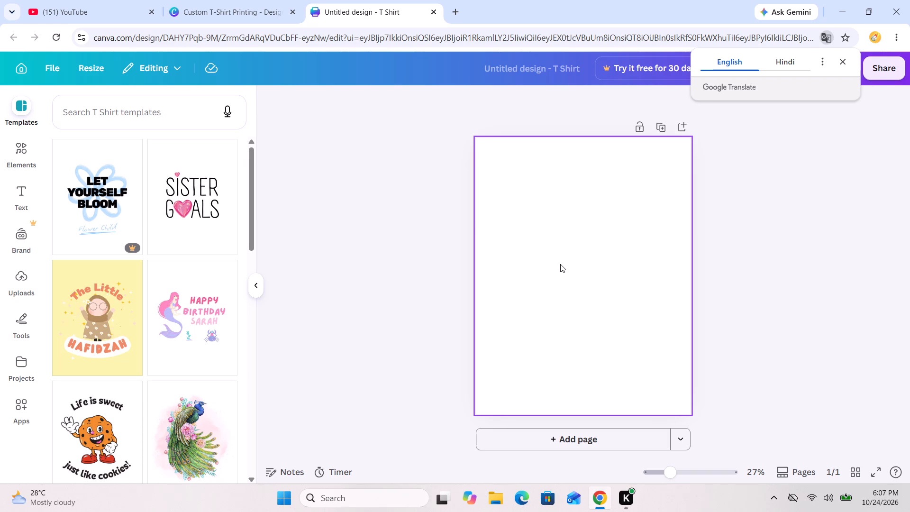
Apply the "Sister Goals" template with the pink heart to the blank T-shirt page.
click(188, 197)
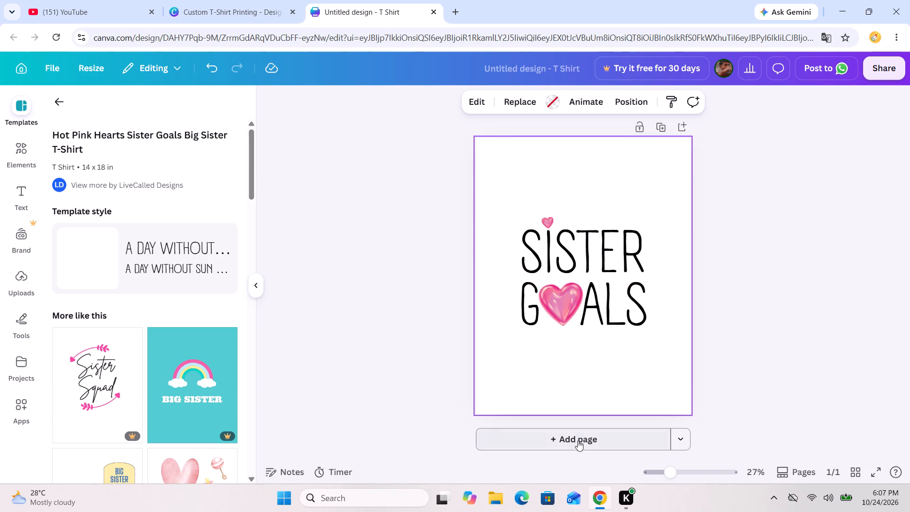
Browse the similar sister-themed designs and the other suggested T-shirt templates.
scroll(192, 311, down, 2)
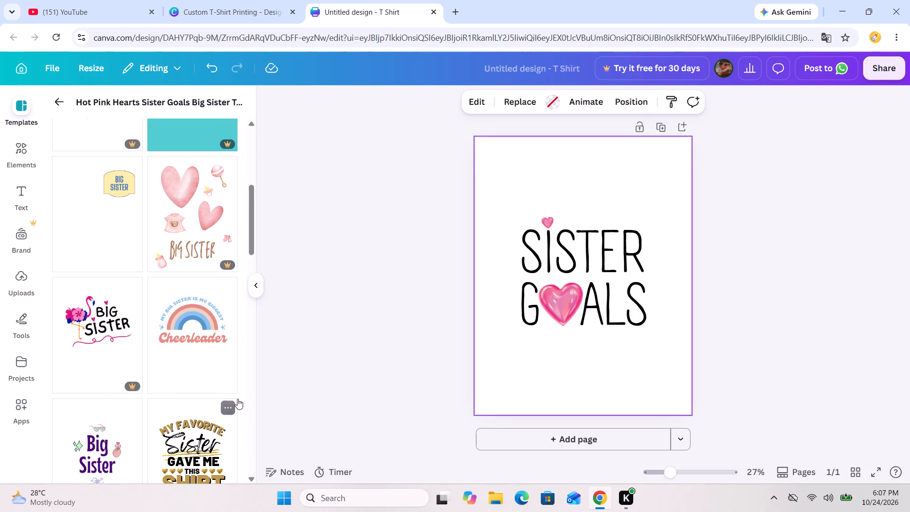
click(60, 100)
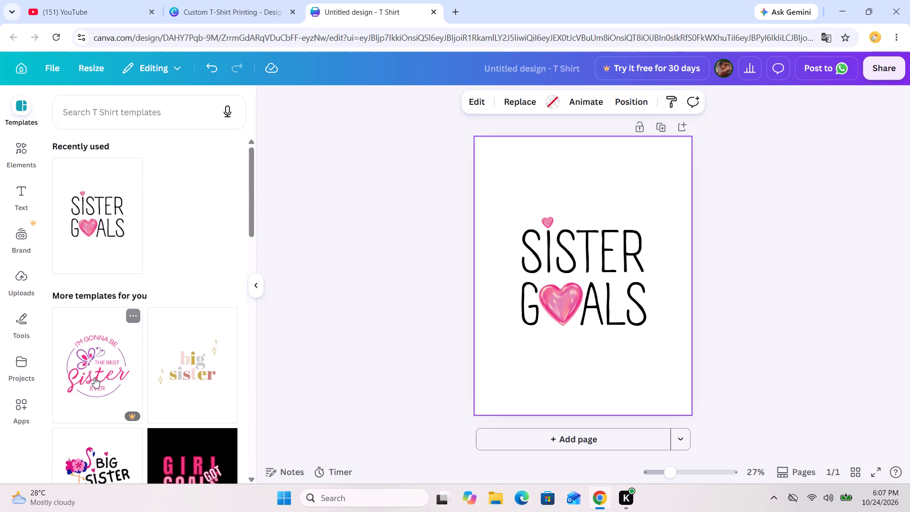
scroll(94, 377, down, 2)
scroll(211, 301, down, 1)
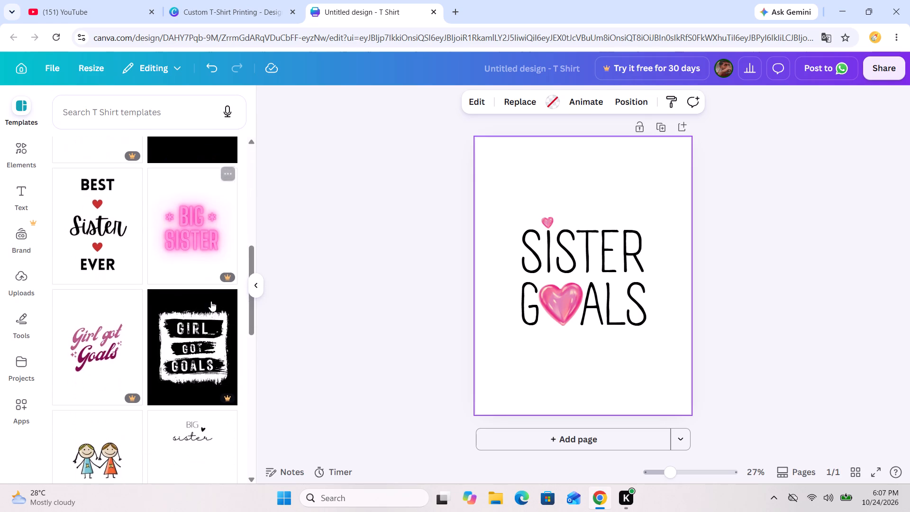
scroll(211, 301, down, 1)
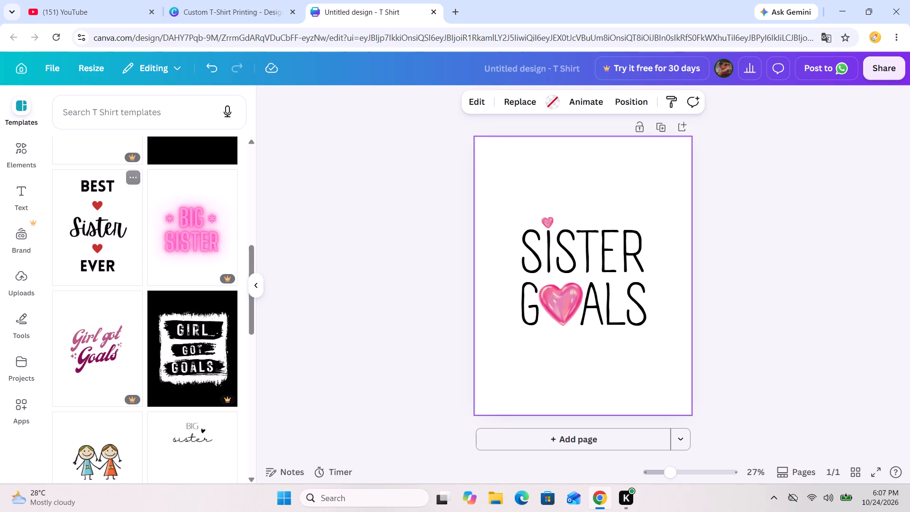
scroll(100, 168, up, 7)
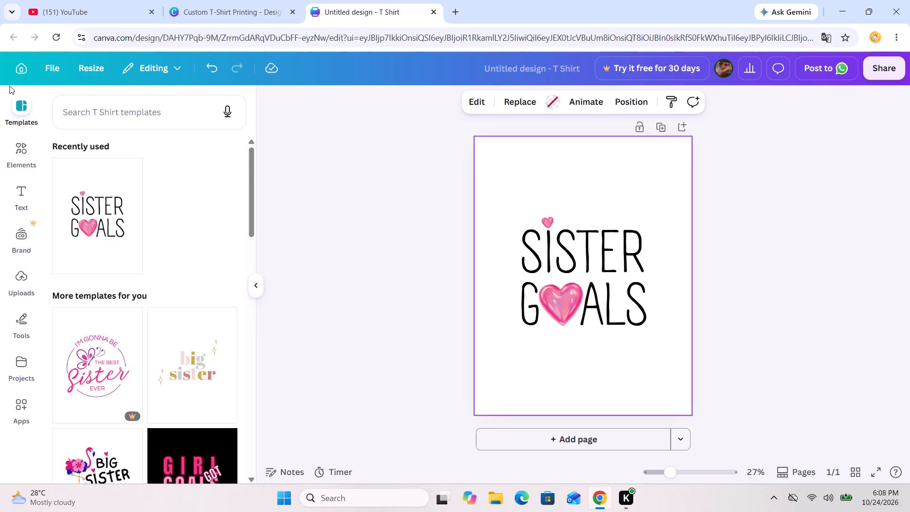
scroll(103, 210, down, 5)
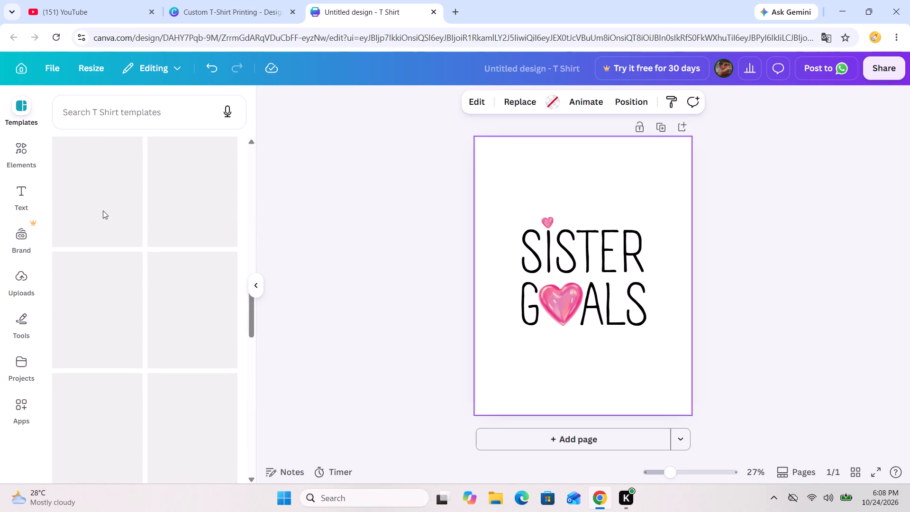
scroll(103, 210, down, 4)
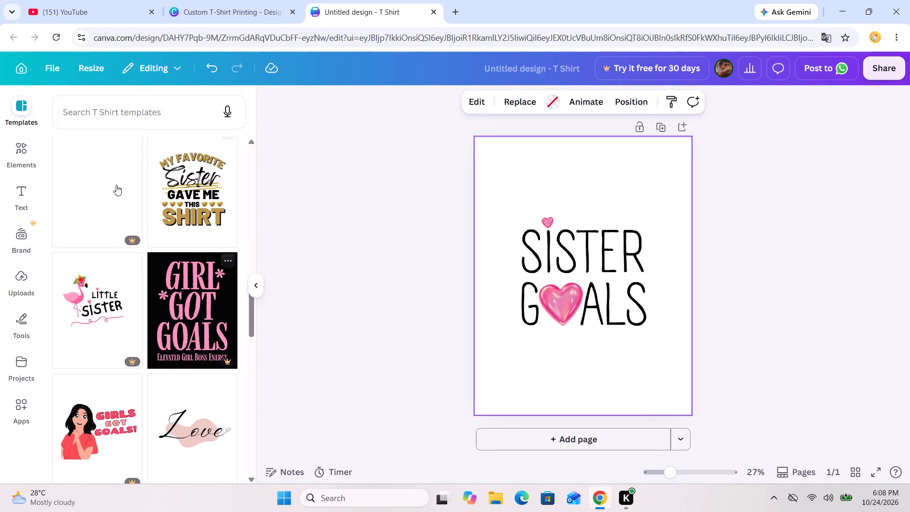
Add the steaming coffee cup from the recently used graphics to the T-shirt design.
click(26, 146)
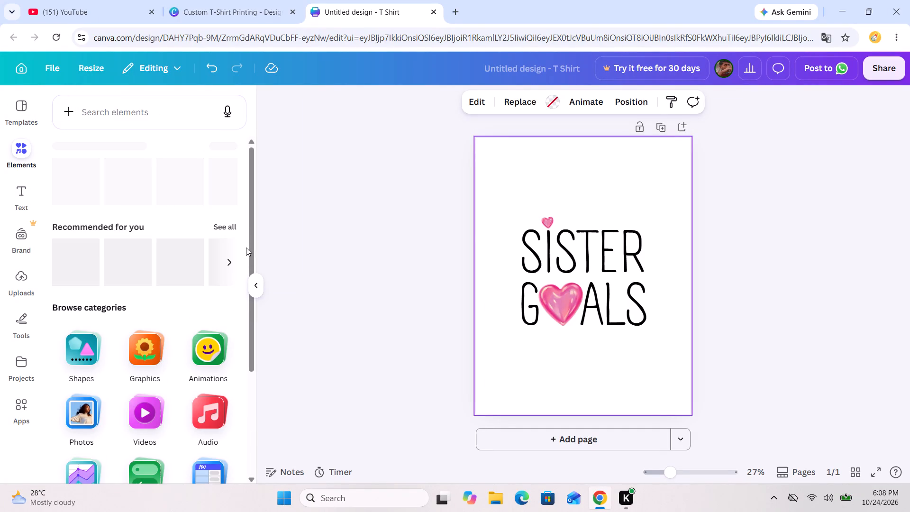
click(144, 355)
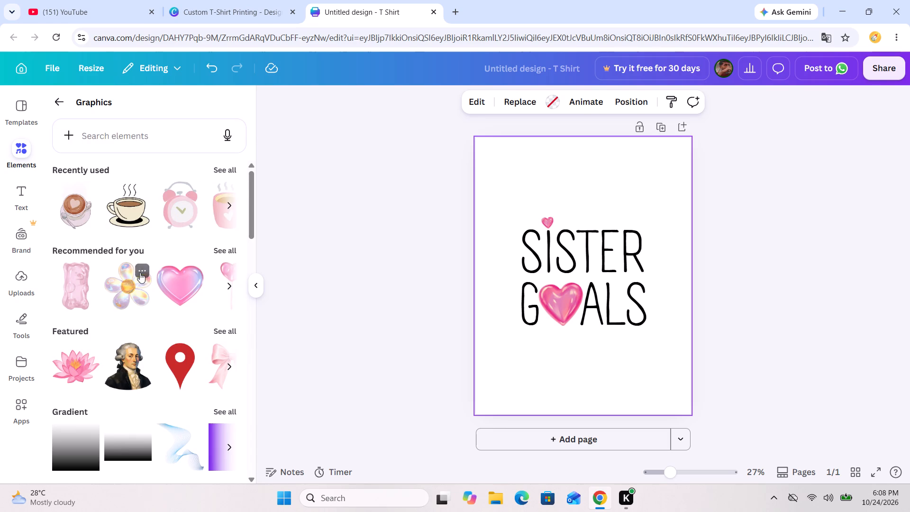
click(123, 205)
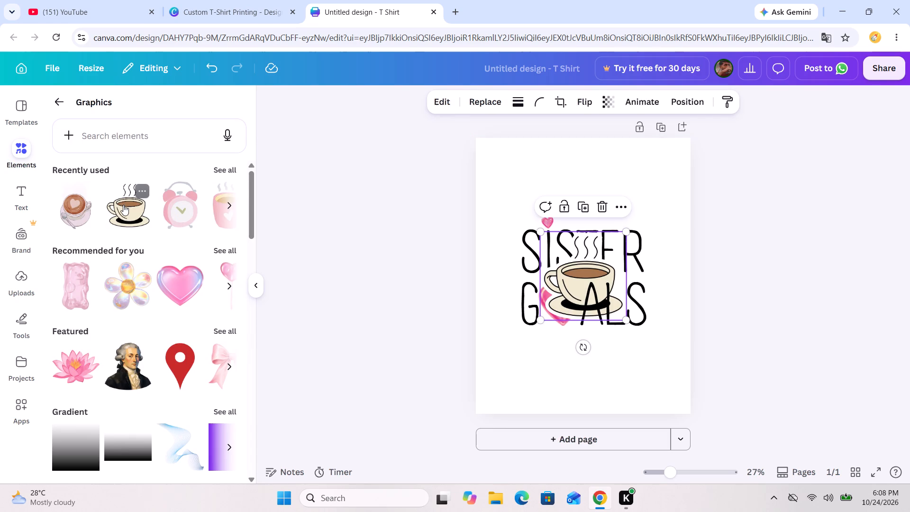
Delete the template's text pieces "ALS", "SISTER" and "G", keeping the hearts and the coffee cup.
click(646, 285)
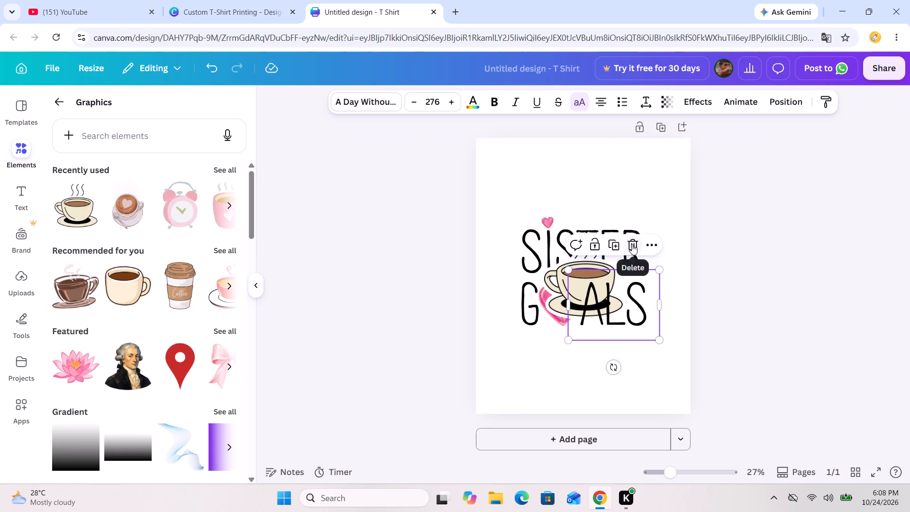
click(632, 244)
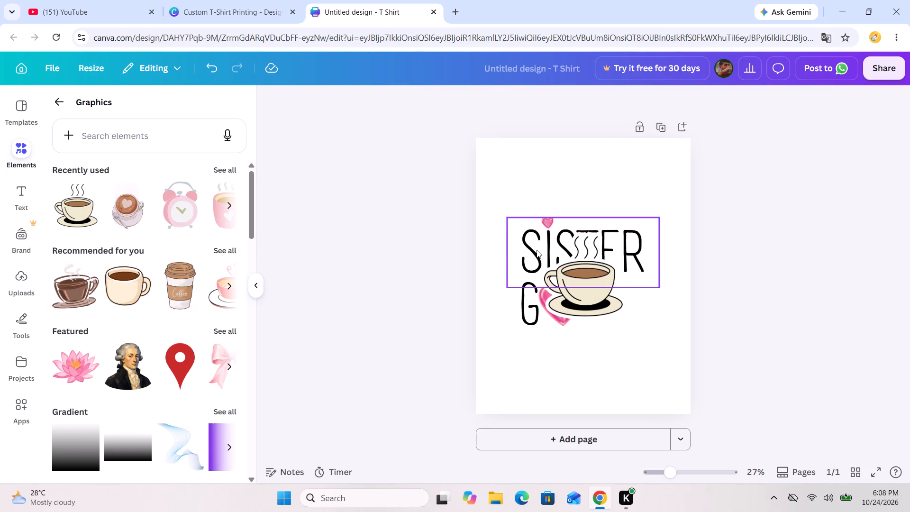
click(537, 250)
click(599, 188)
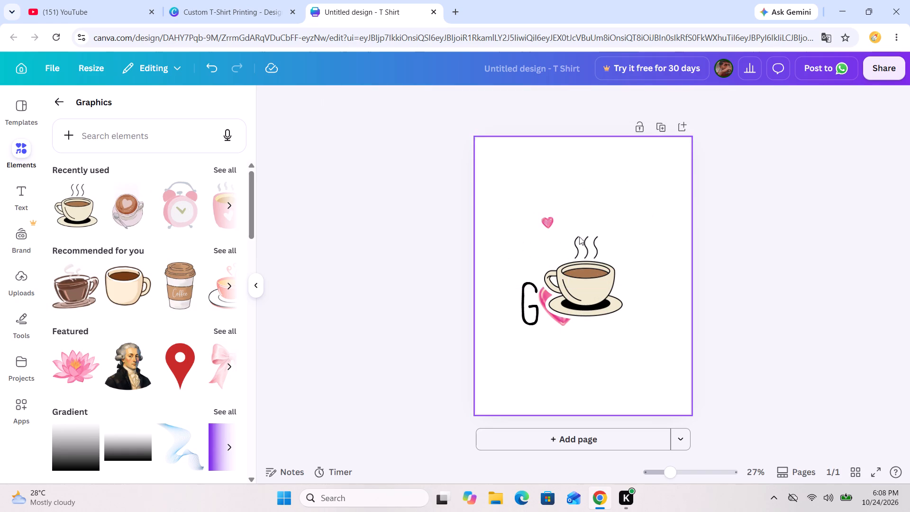
click(528, 294)
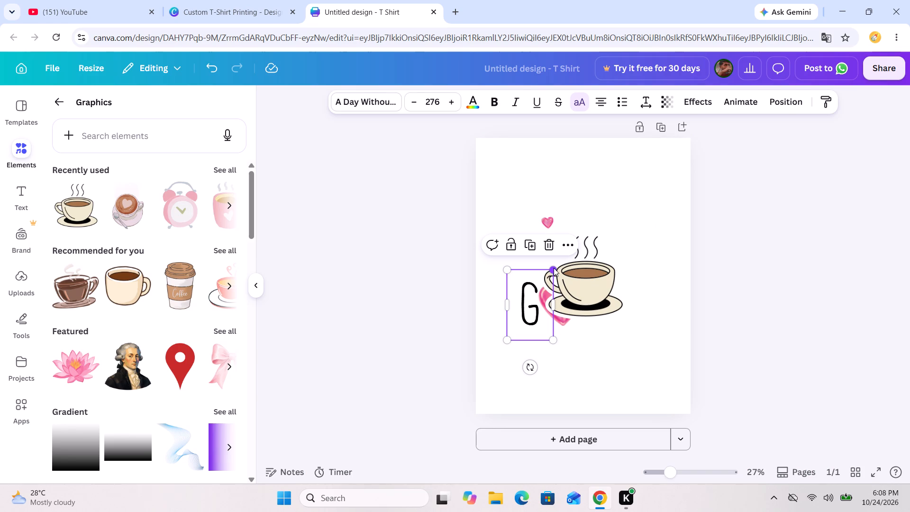
click(554, 268)
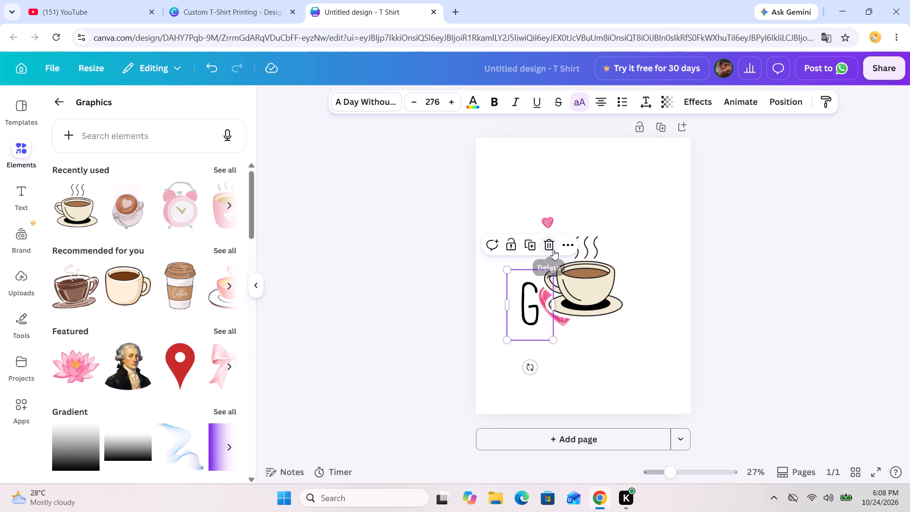
click(548, 249)
Shift the coffee cup up off the large pink heart and move that heart to the design's lower right.
drag(566, 270, 601, 238)
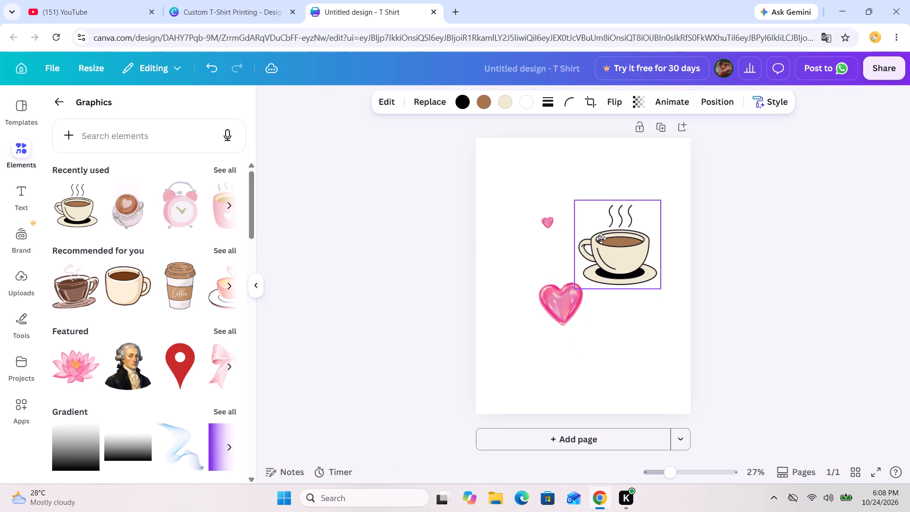
drag(601, 238, 598, 235)
drag(560, 288, 641, 299)
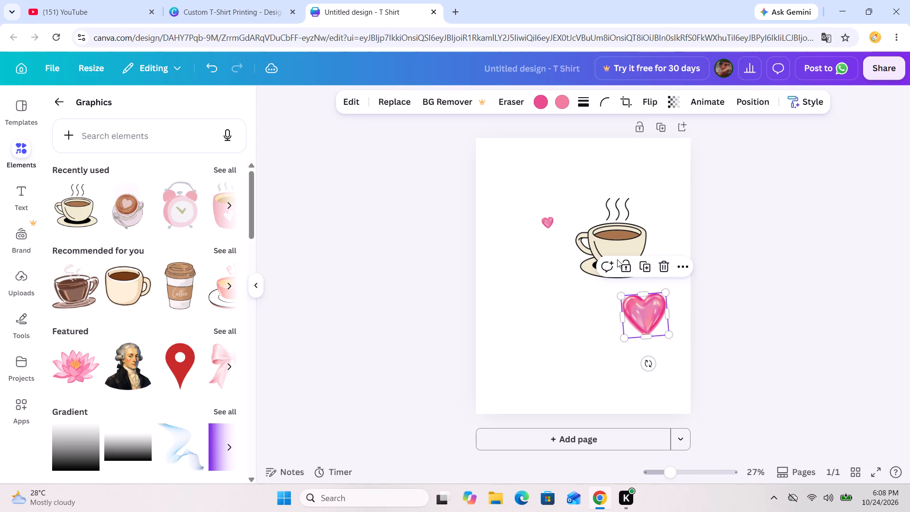
Move the coffee cup back to the middle of the page, enlarge it slightly and centre it horizontally.
drag(615, 244, 582, 265)
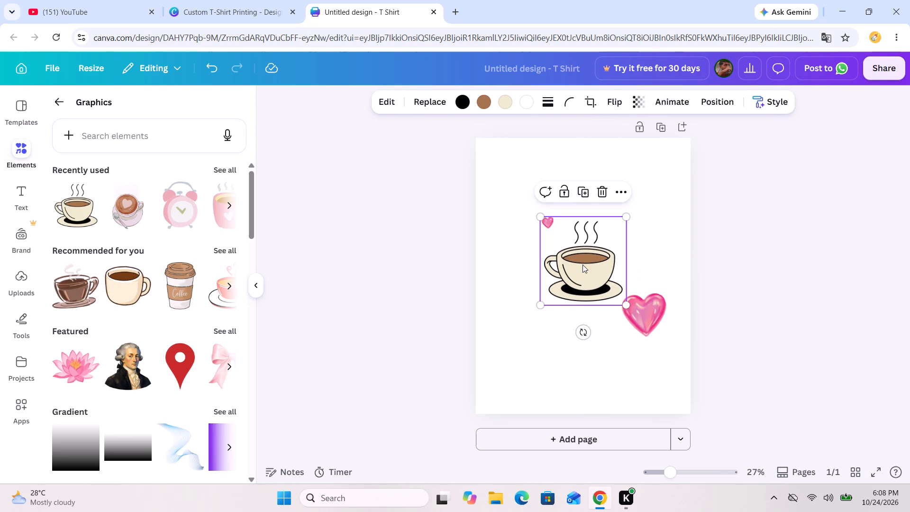
drag(623, 305, 643, 322)
drag(609, 293, 602, 284)
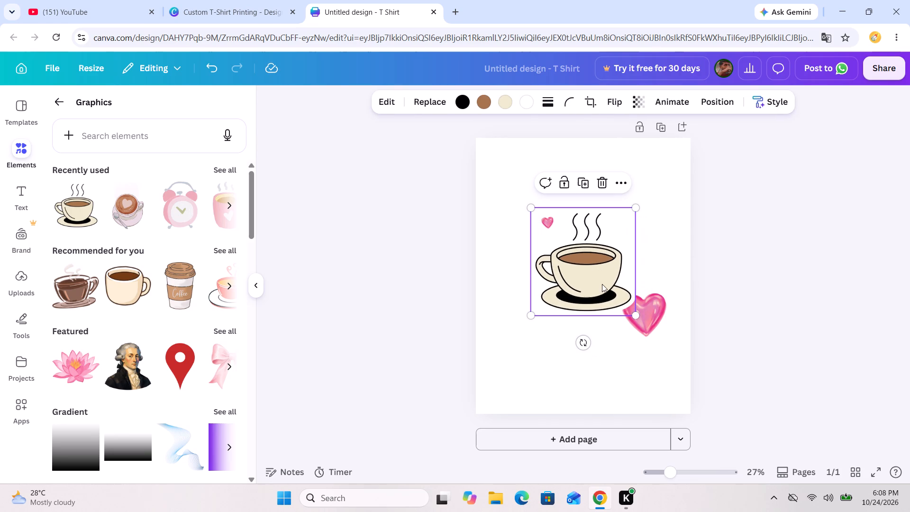
Bring the small pink heart out from under the coffee cup to the page's upper-left area, repositioning the cup slightly higher than before.
drag(550, 222, 580, 249)
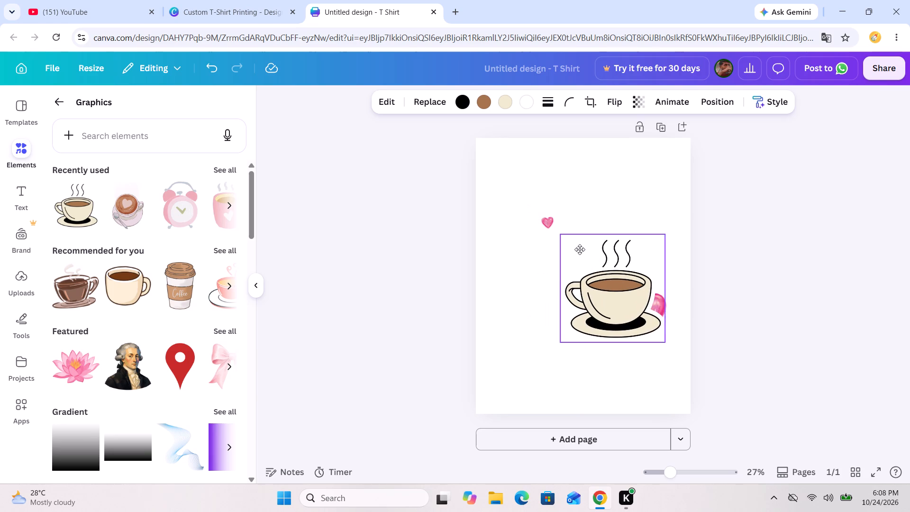
drag(580, 249, 555, 226)
click(547, 220)
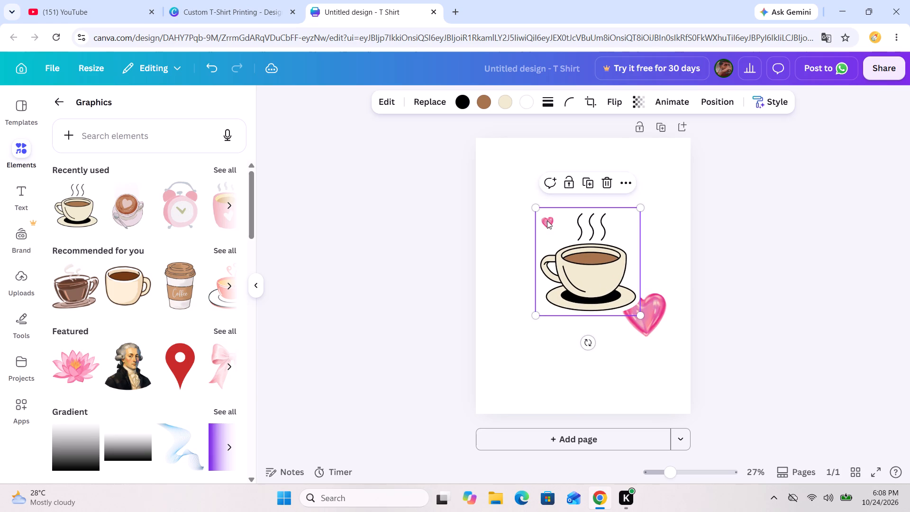
drag(516, 225, 541, 225)
click(484, 234)
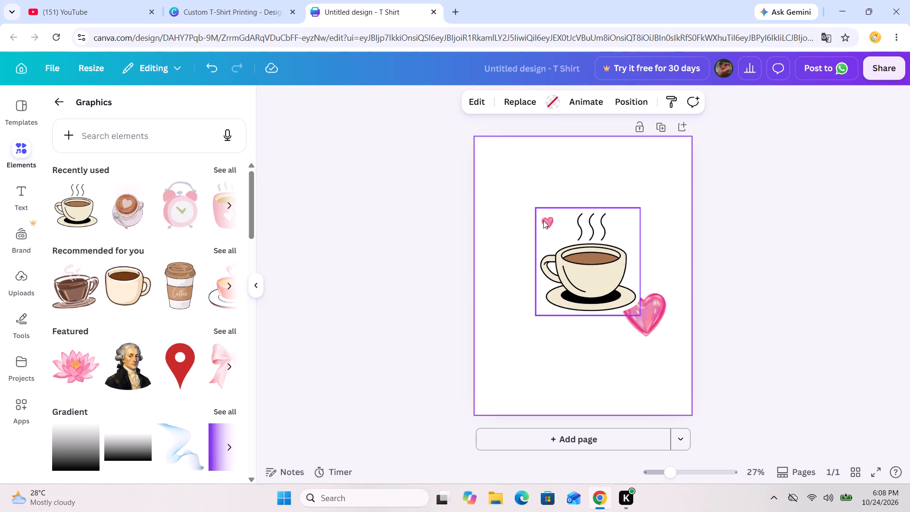
click(546, 219)
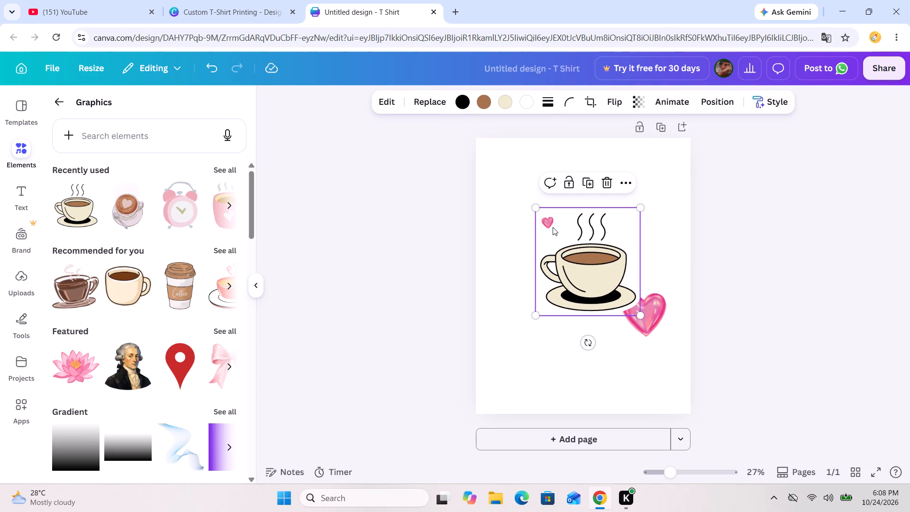
drag(591, 256, 573, 284)
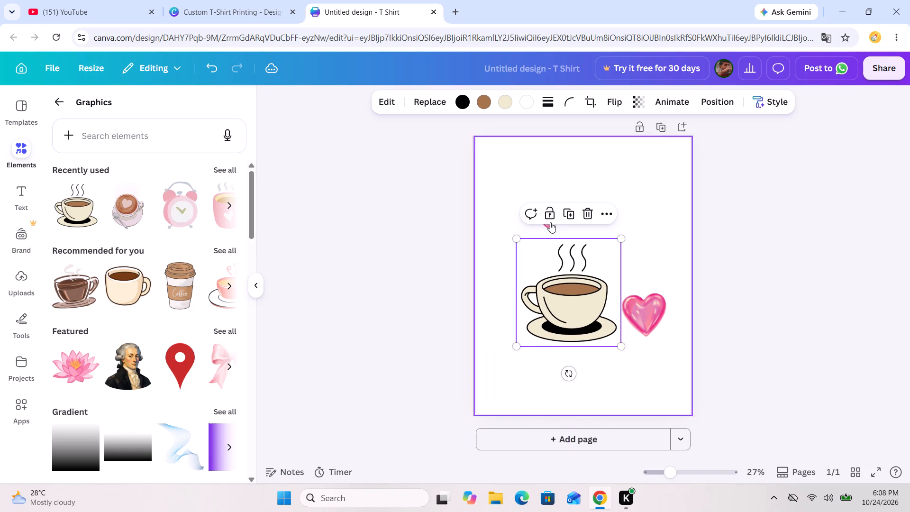
drag(548, 225, 517, 176)
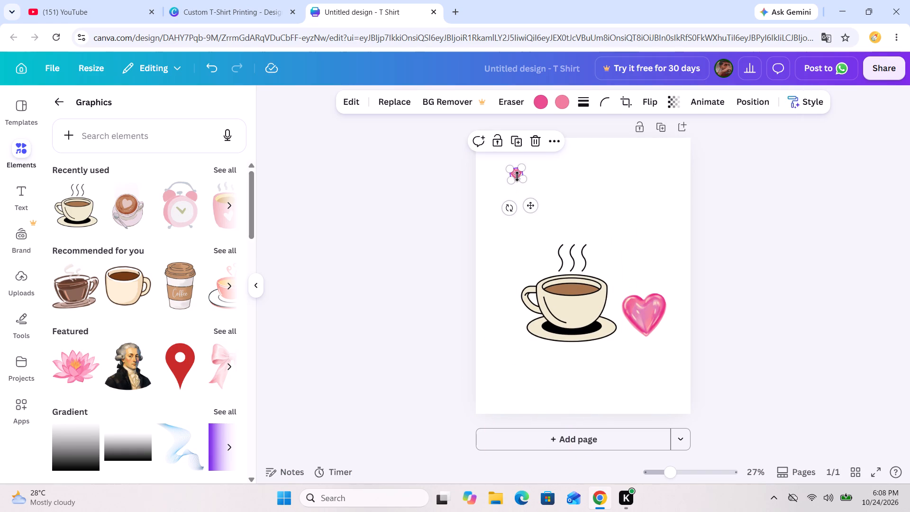
drag(594, 282, 600, 239)
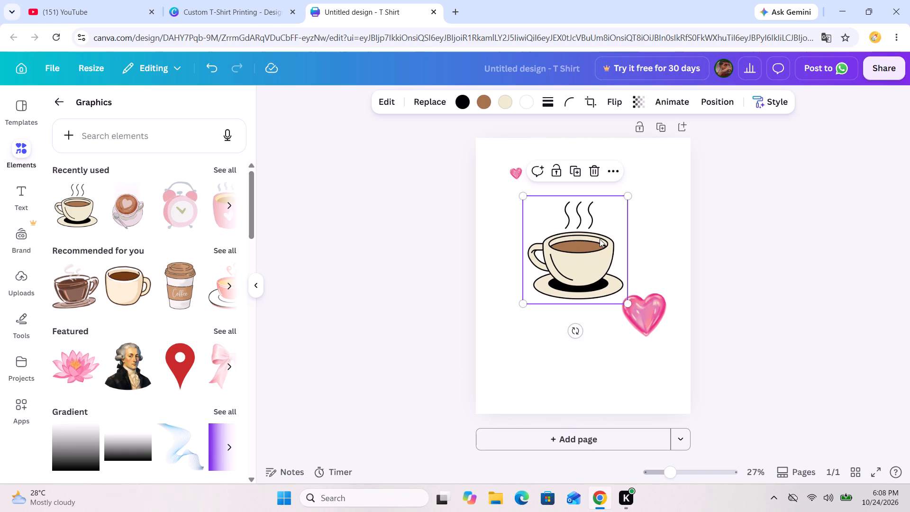
Lock the coffee cup in place.
click(557, 170)
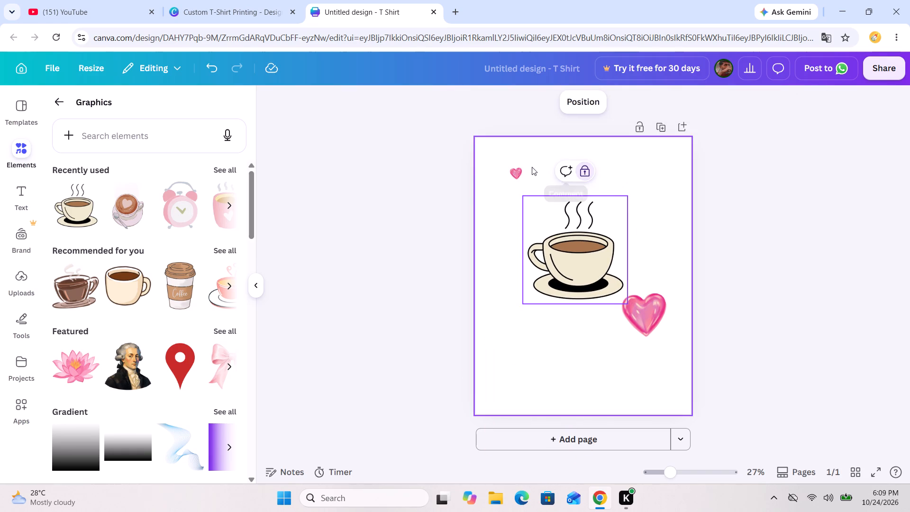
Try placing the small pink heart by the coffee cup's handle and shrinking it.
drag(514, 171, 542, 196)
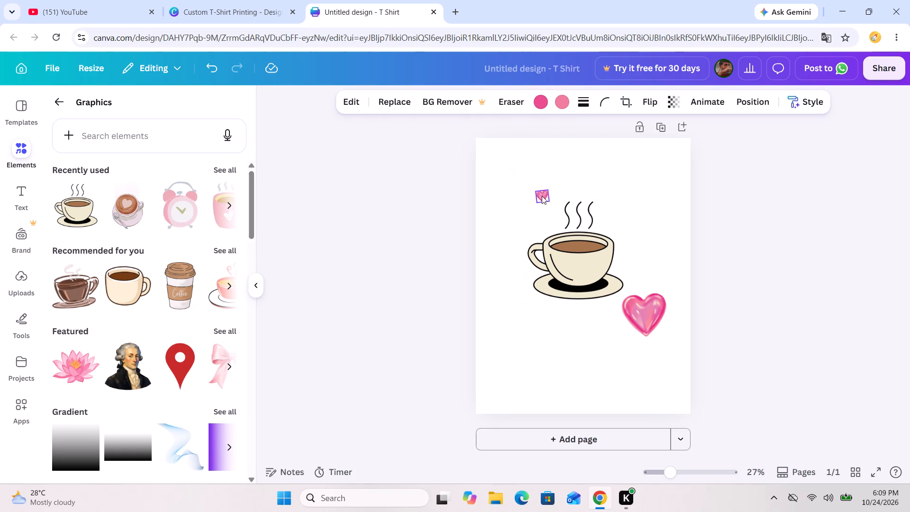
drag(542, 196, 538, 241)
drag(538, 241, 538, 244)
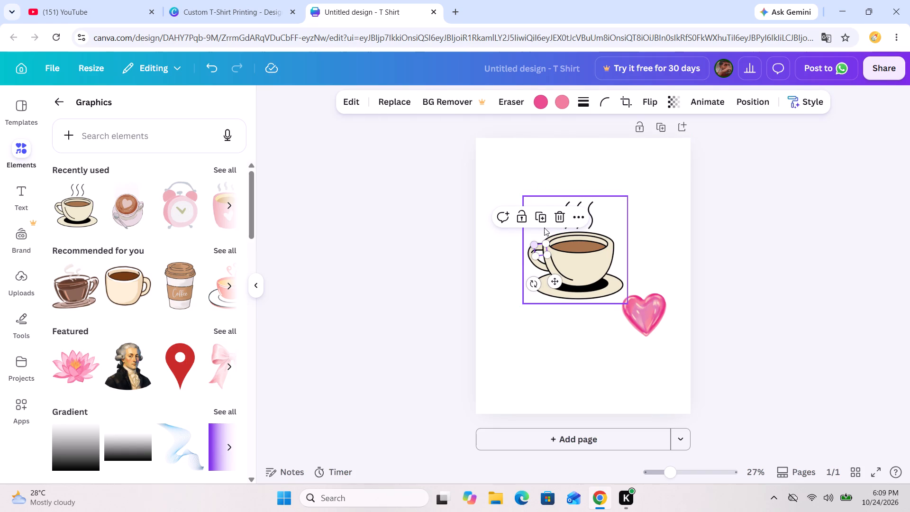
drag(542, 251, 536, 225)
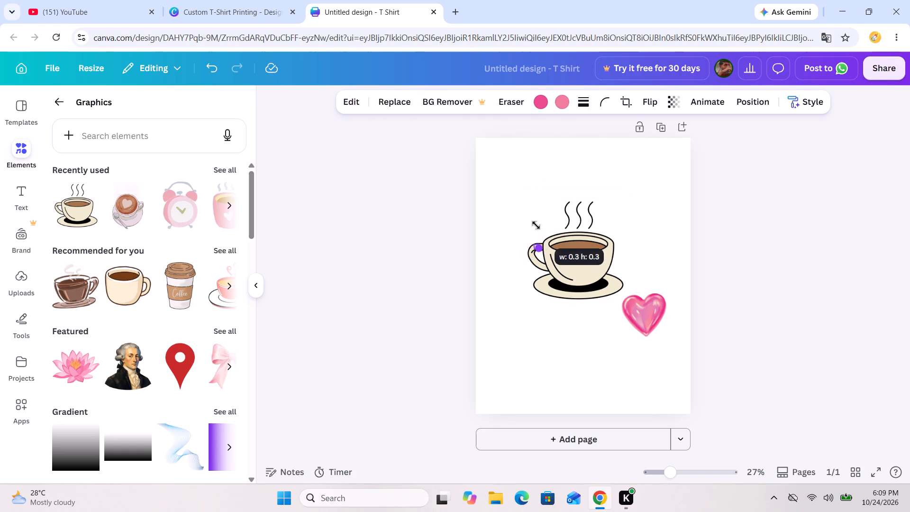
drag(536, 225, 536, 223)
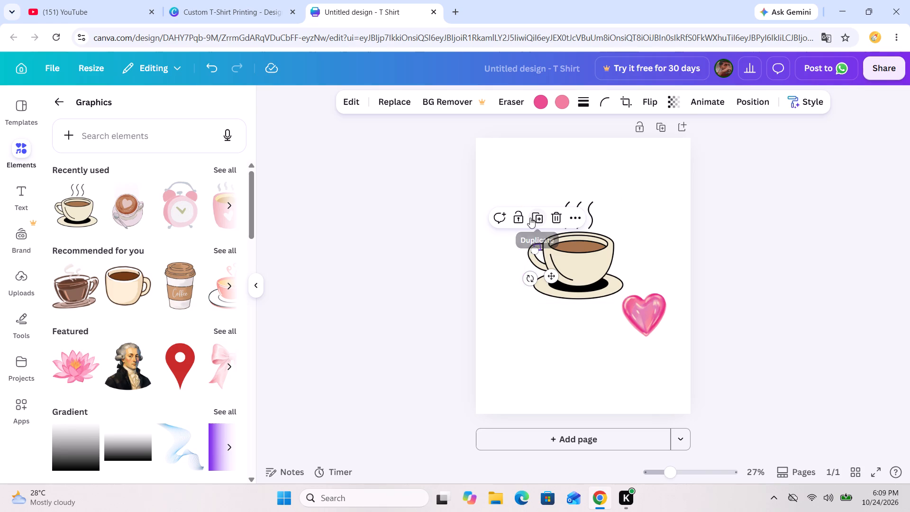
Delete the small pink heart from the design.
double_click(557, 222)
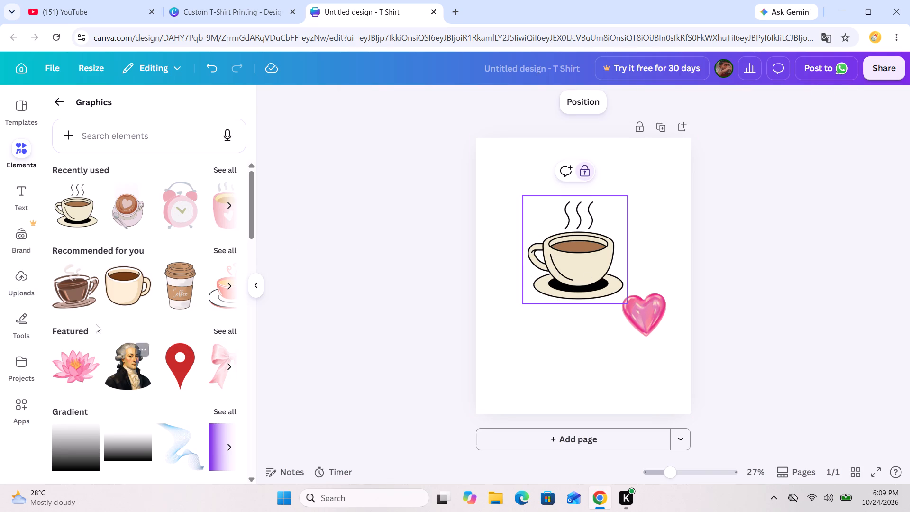
Add the brown-lidded takeaway cup labelled "Coffee" from the recommended graphics and shrink it to less than half its size.
click(183, 289)
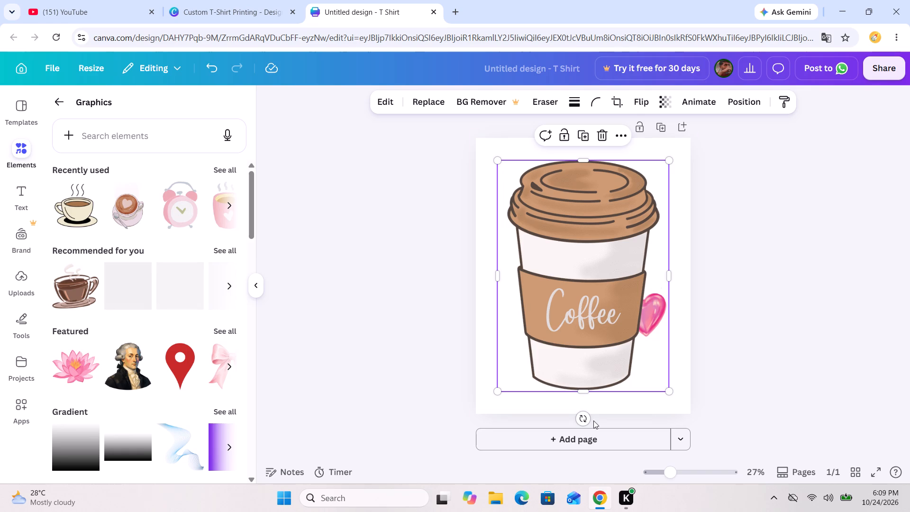
drag(586, 389, 563, 364)
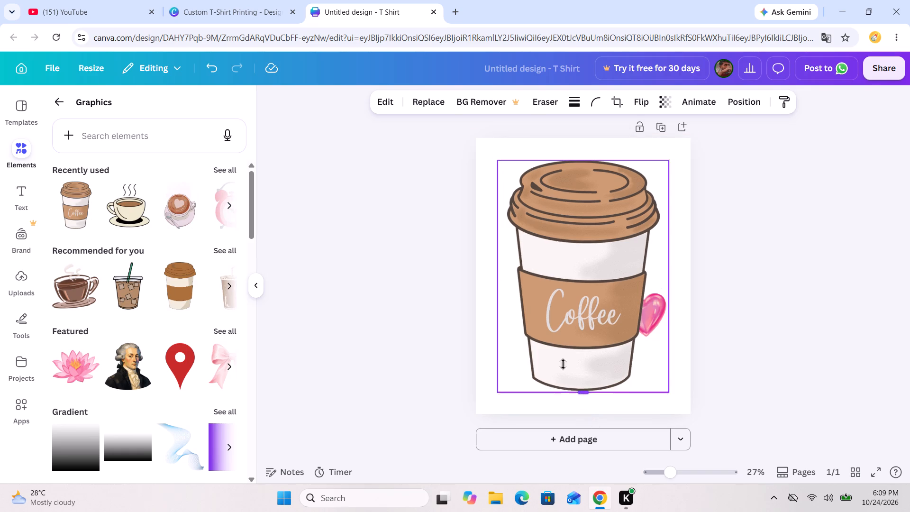
drag(563, 364, 569, 394)
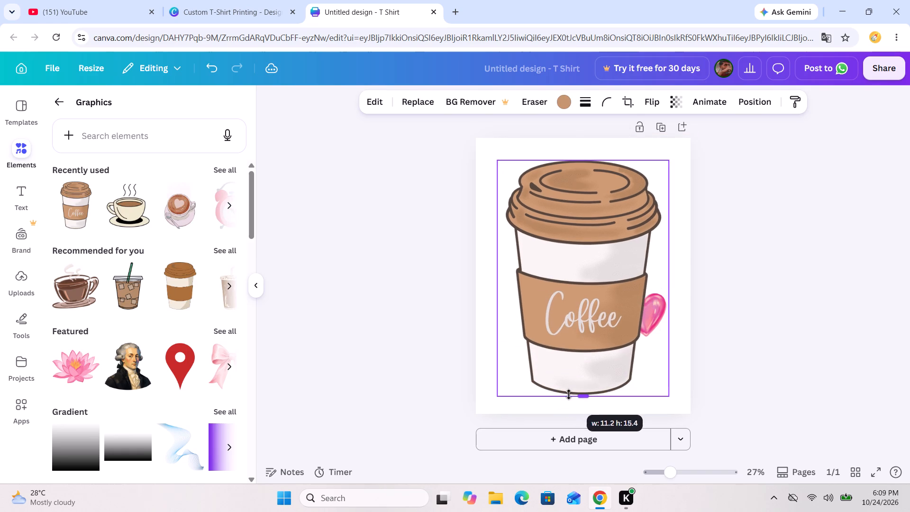
drag(569, 394, 569, 395)
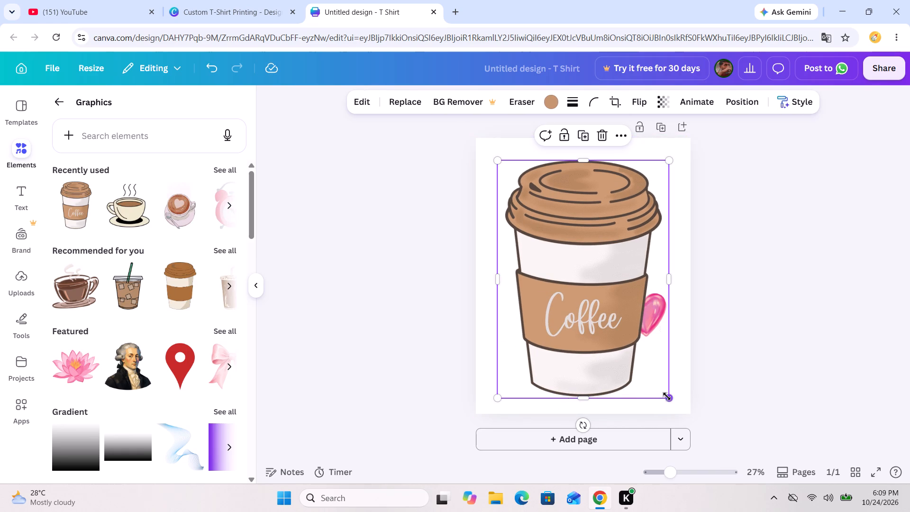
drag(667, 396, 521, 294)
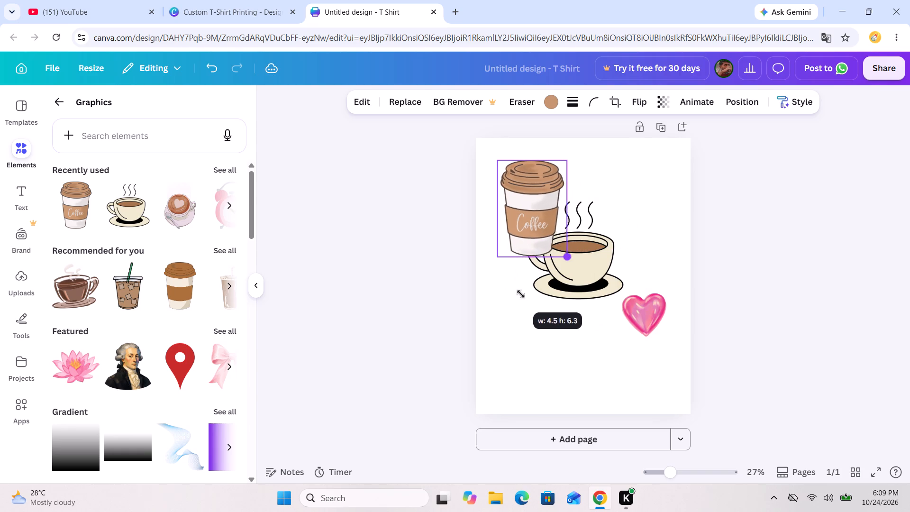
drag(521, 294, 521, 294)
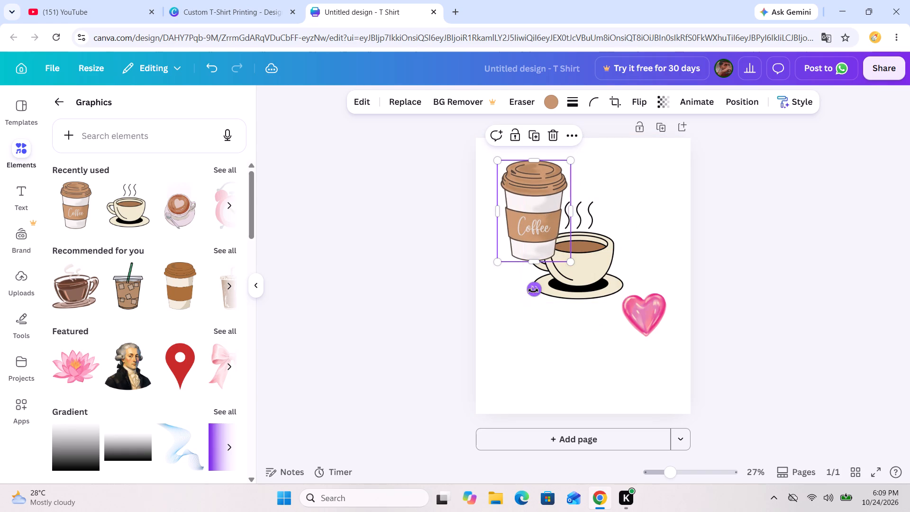
Tilt the takeaway cup slightly clockwise and place it to the right of the steaming coffee cup.
drag(533, 291, 515, 296)
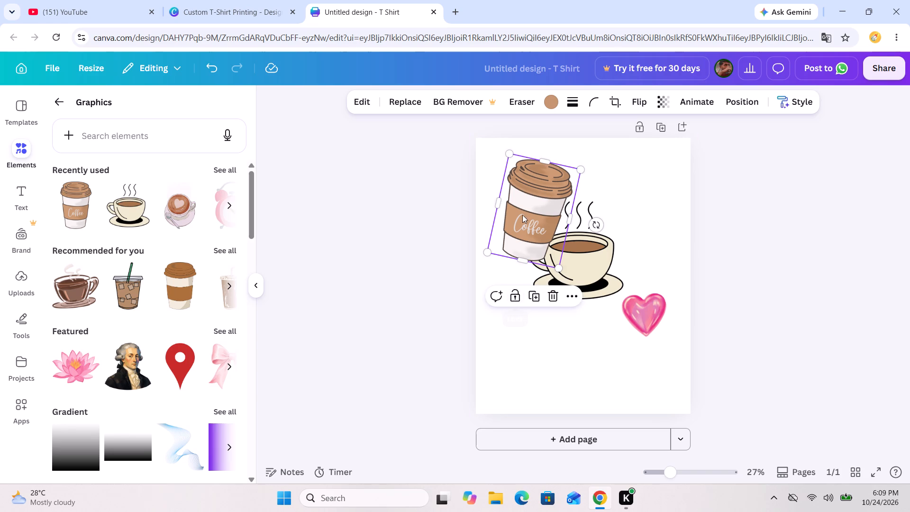
drag(525, 211, 629, 258)
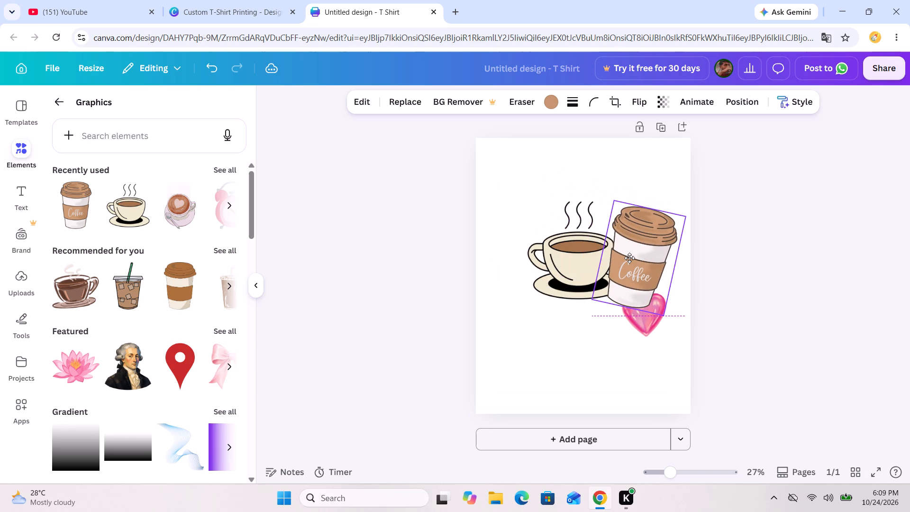
drag(629, 258, 639, 252)
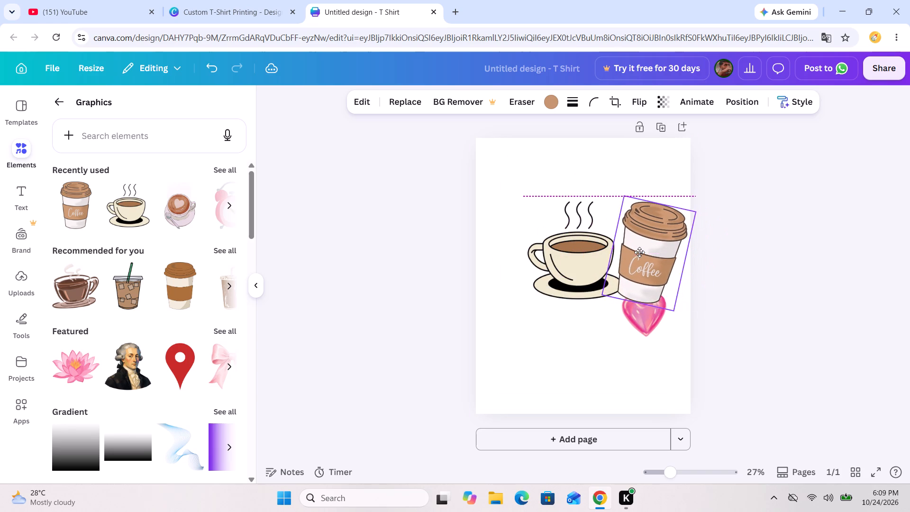
drag(639, 252, 639, 247)
Move the large pink heart to the upper left of the steaming coffee cup.
drag(646, 313, 536, 210)
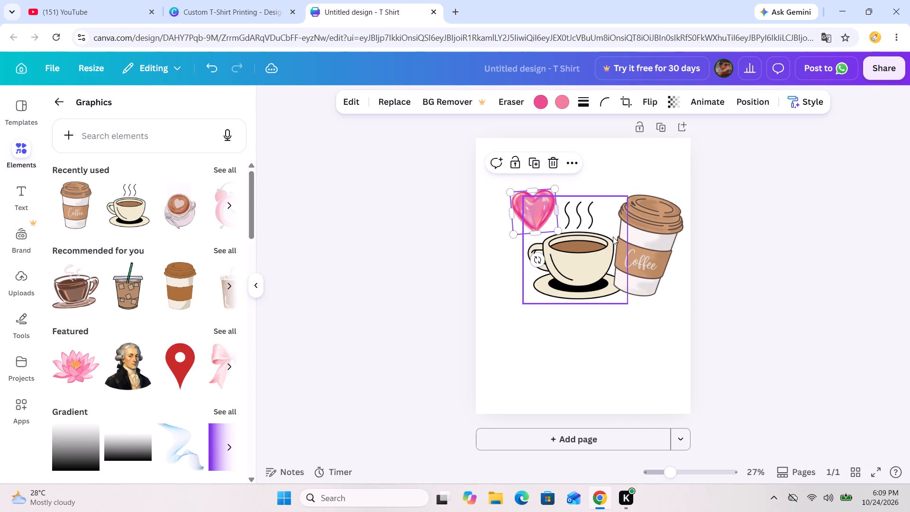
Lower the takeaway cup slightly and tuck it against the right side of the steaming coffee cup.
drag(649, 250, 641, 265)
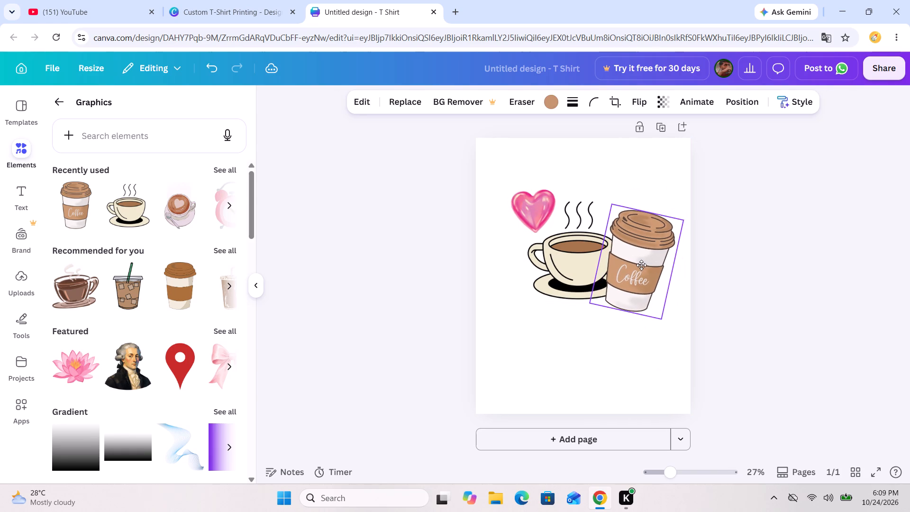
drag(641, 265, 641, 265)
click(641, 265)
click(567, 361)
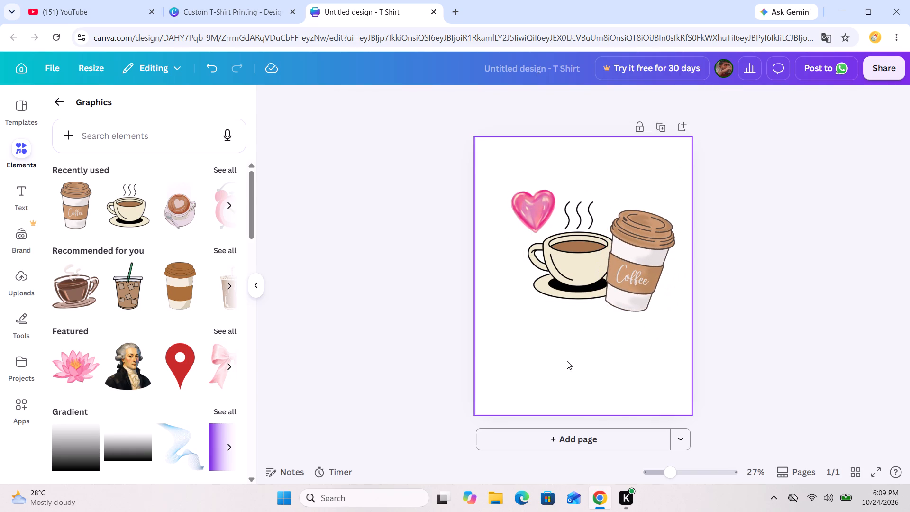
Add a heading reading "have a shippp..." to the T-shirt design.
click(23, 206)
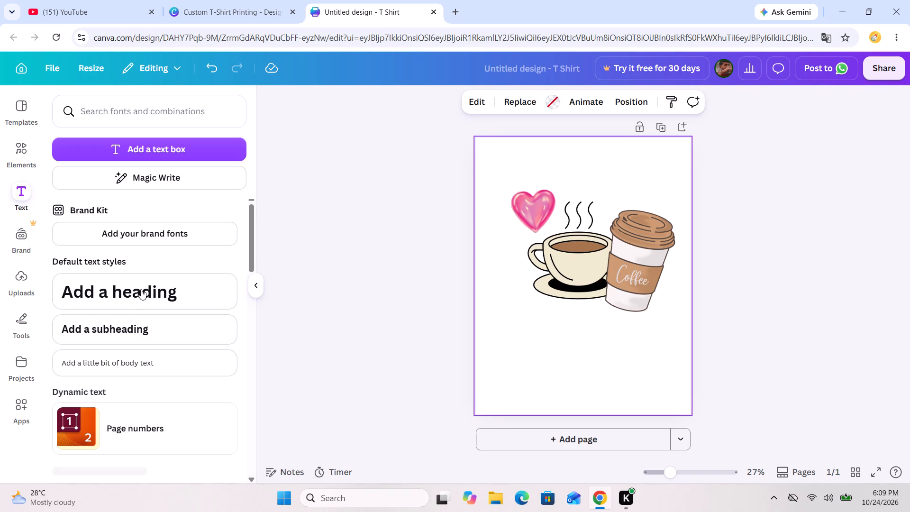
click(113, 235)
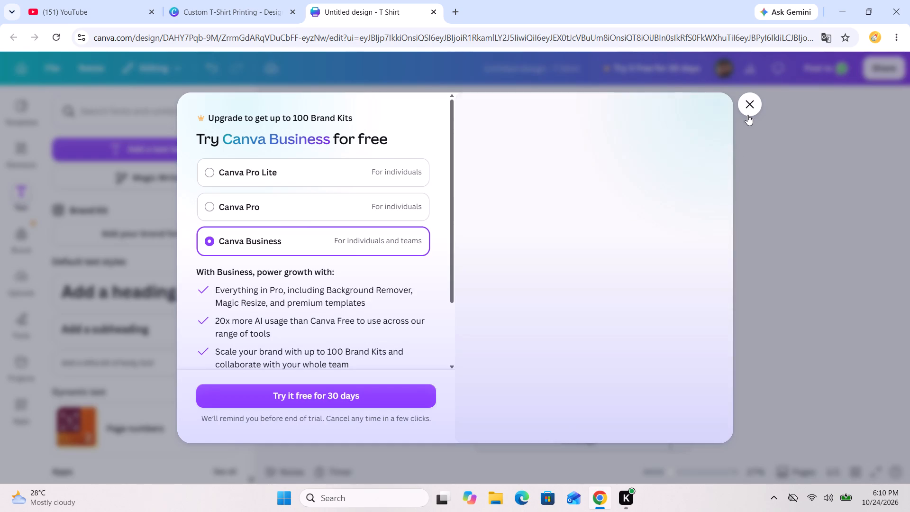
click(750, 107)
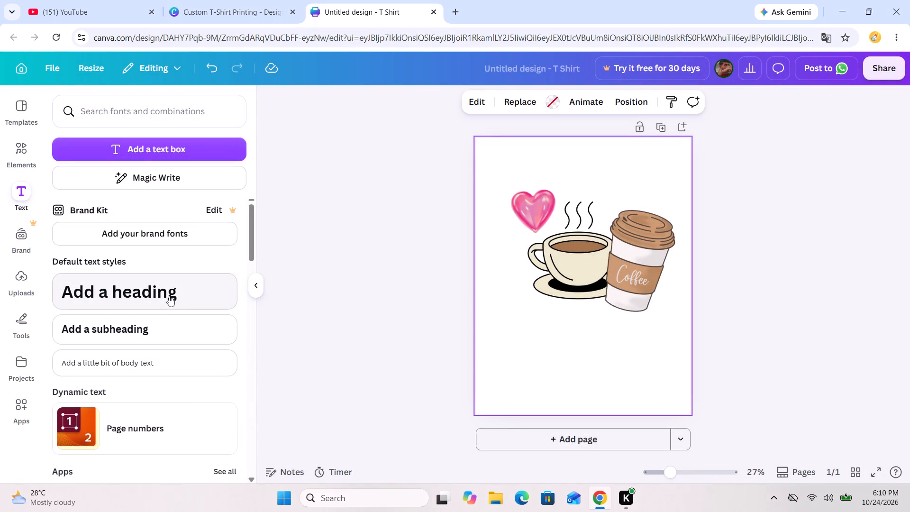
click(169, 296)
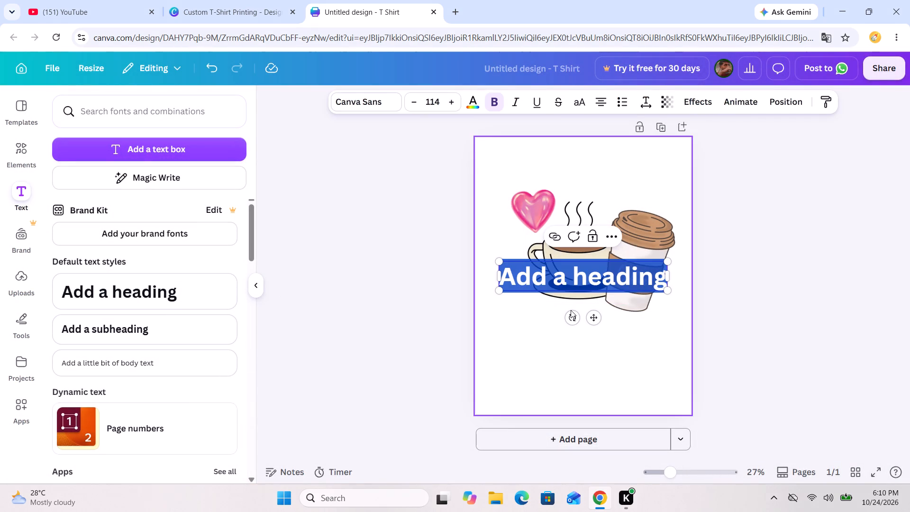
text(ja)
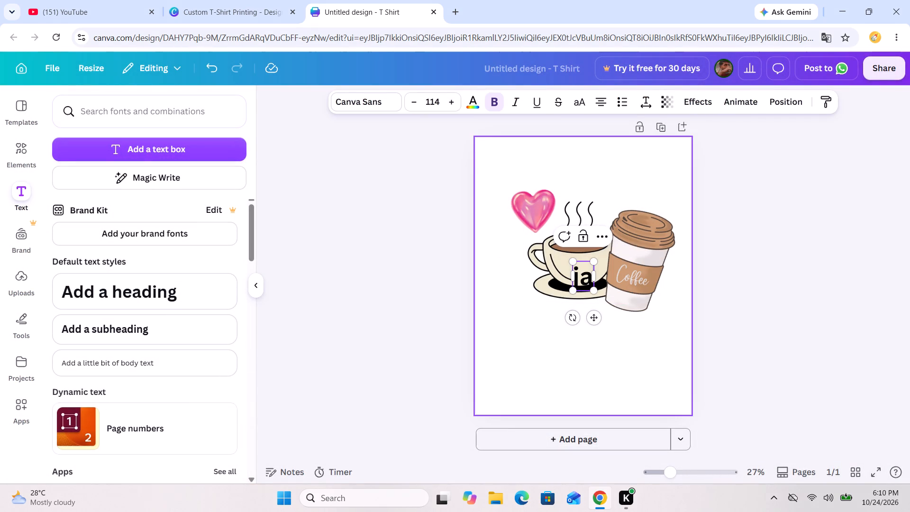
key(BackSpace)
key(BackSpace)
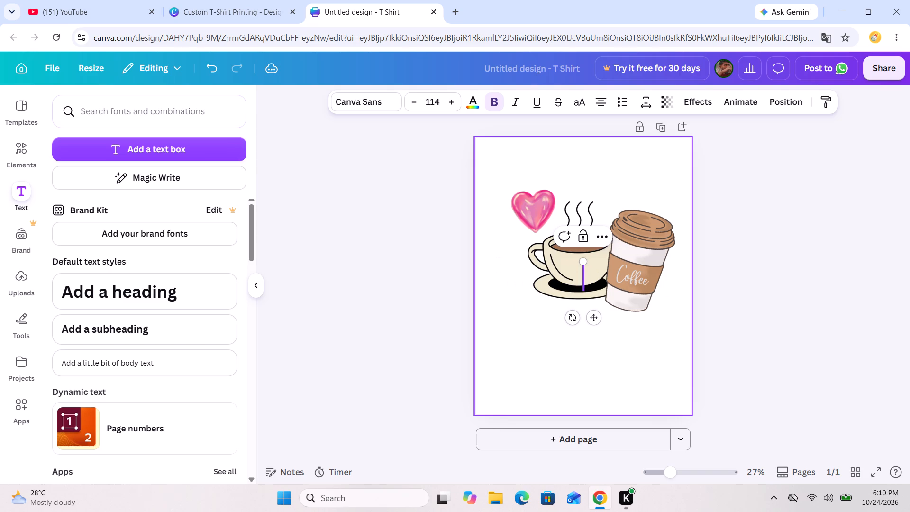
text(have a shippp)
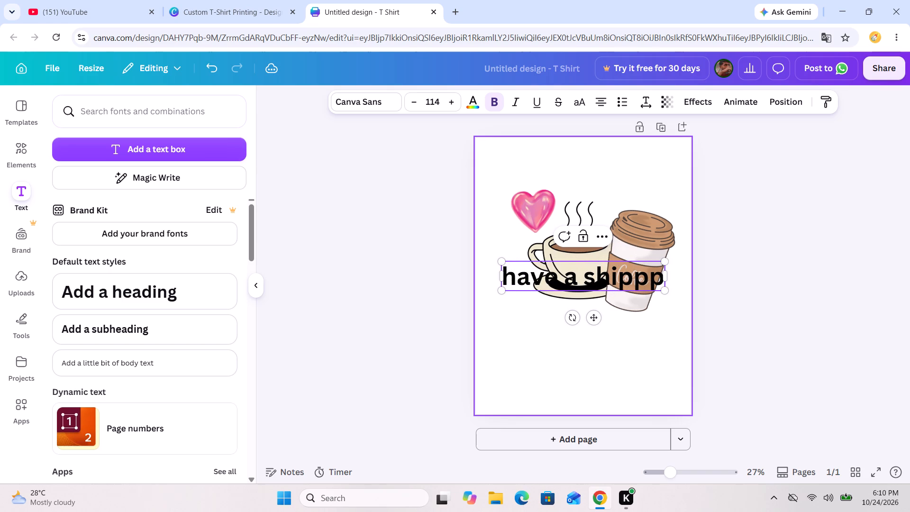
text(...)
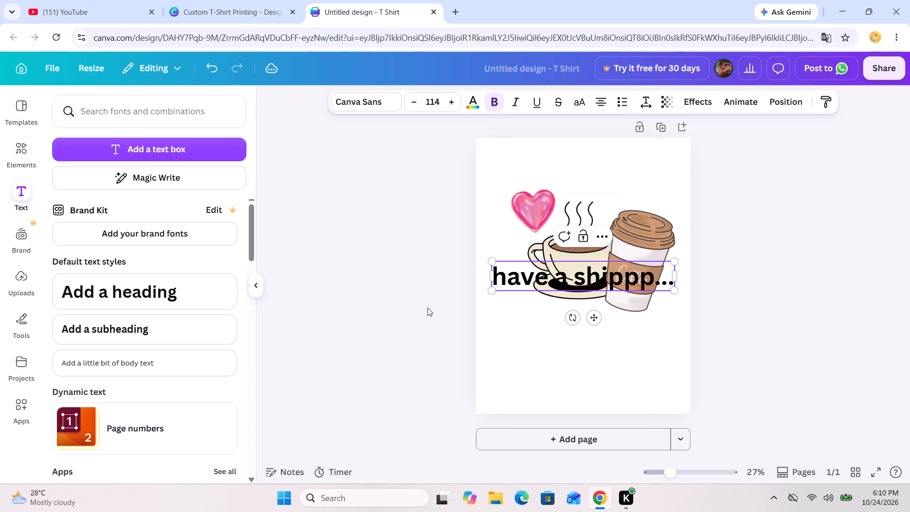
Tilt the "have a shippp..." heading slightly clockwise and place it below the two coffee cups.
click(572, 322)
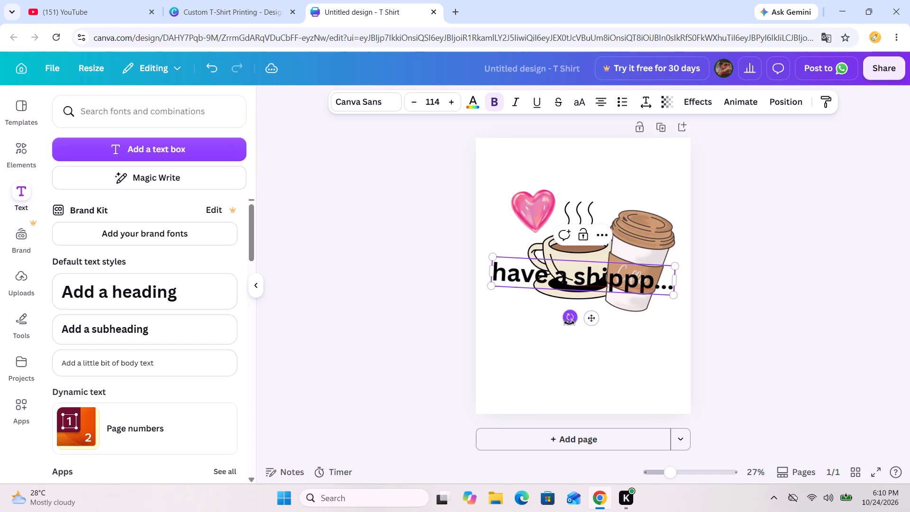
drag(593, 319, 595, 376)
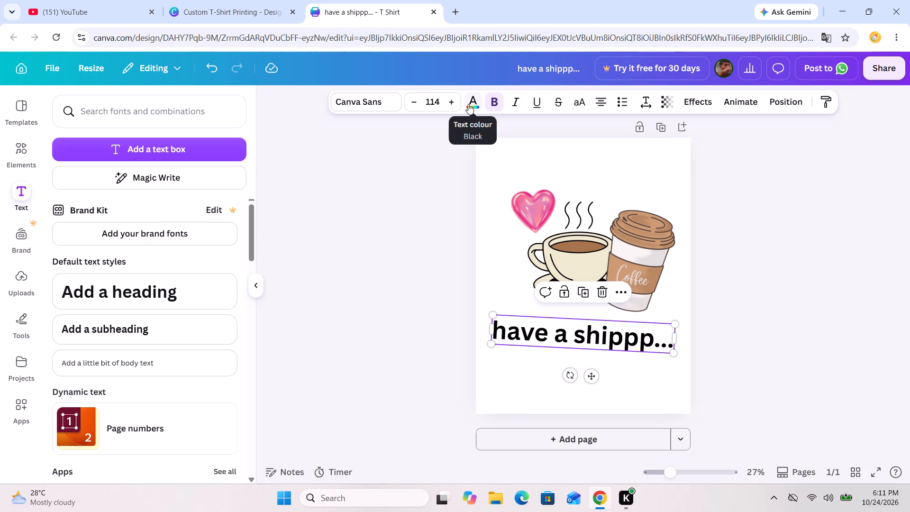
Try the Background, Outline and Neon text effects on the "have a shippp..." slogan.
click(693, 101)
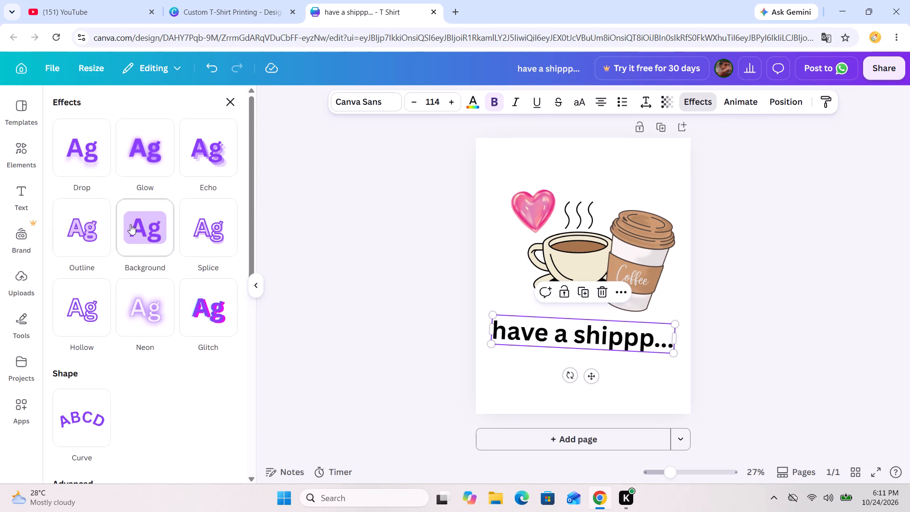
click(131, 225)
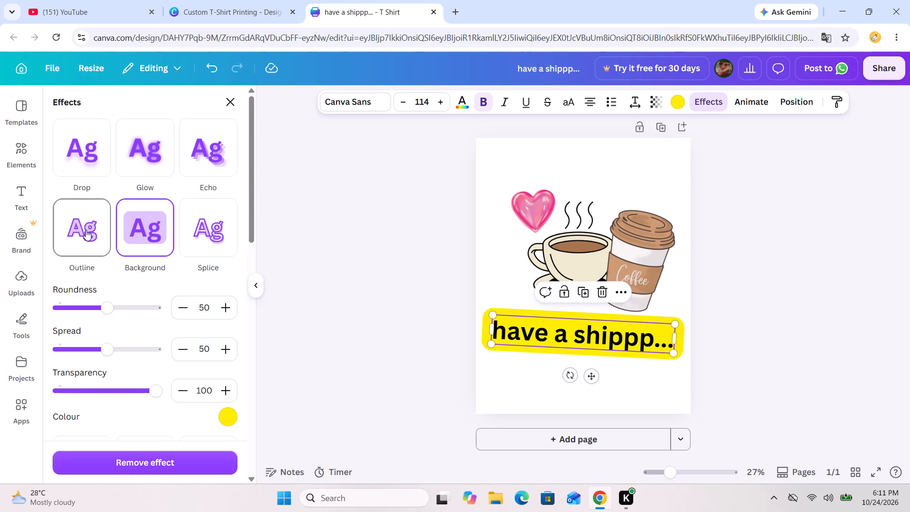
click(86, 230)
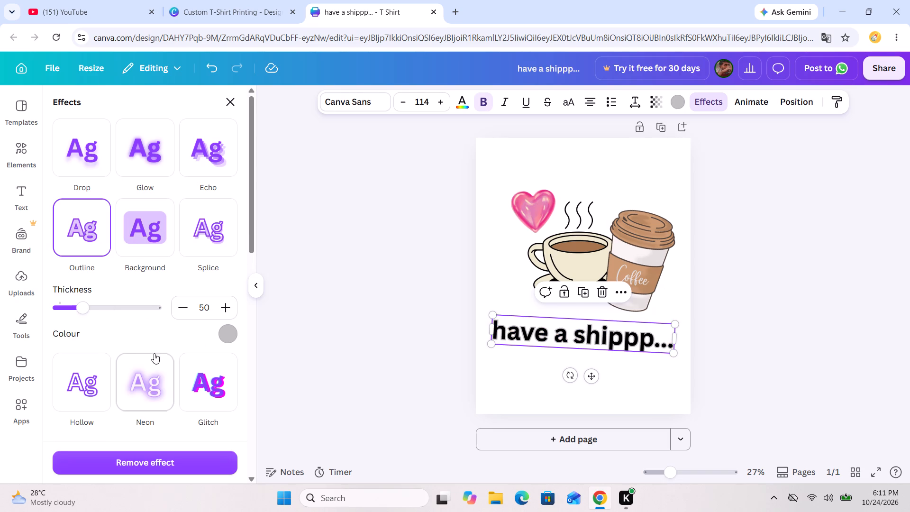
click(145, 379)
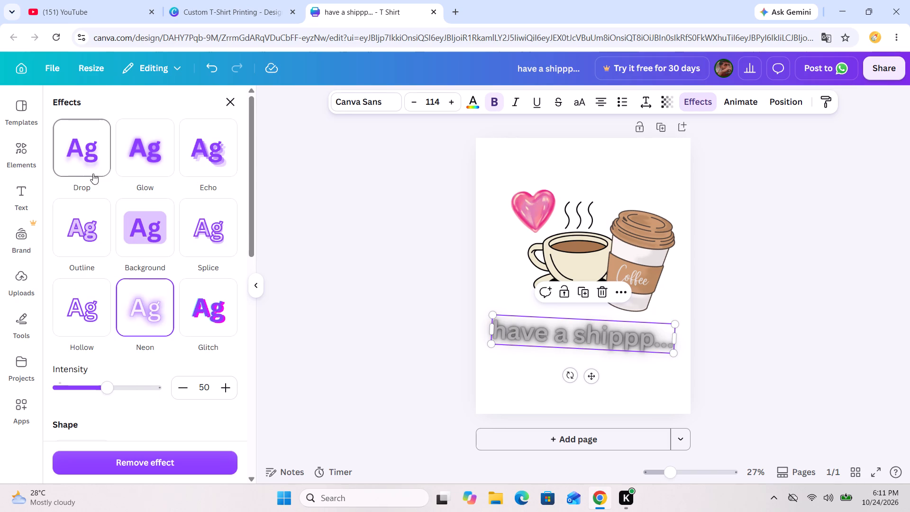
Apply the Echo effect to the slogan with its direction set to 180.
click(206, 154)
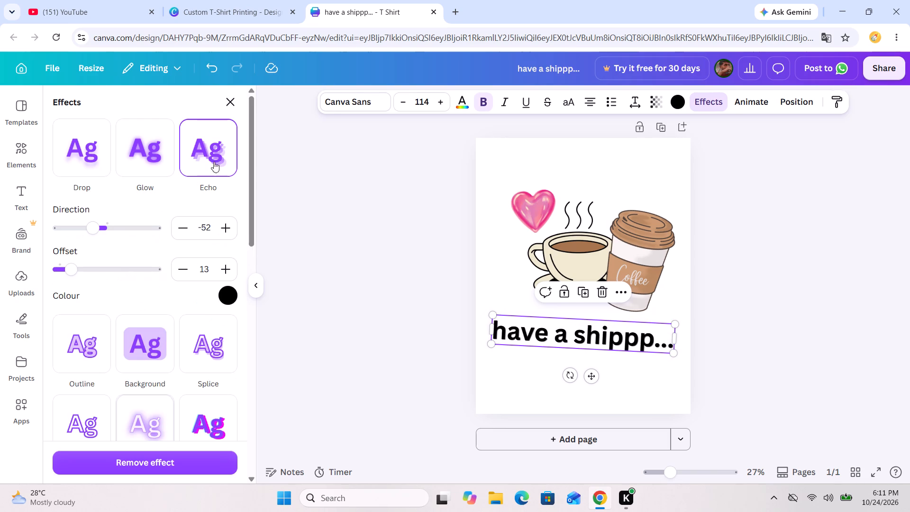
click(141, 229)
drag(141, 229, 165, 230)
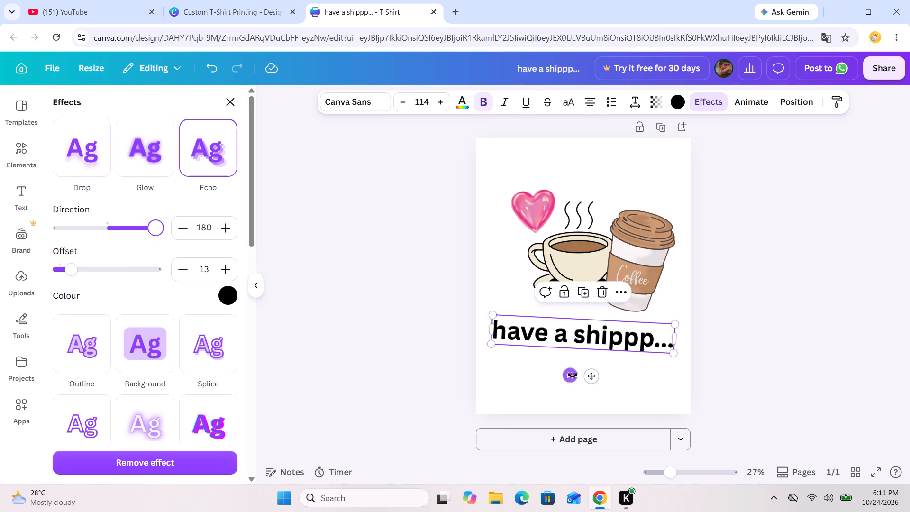
drag(573, 375, 564, 375)
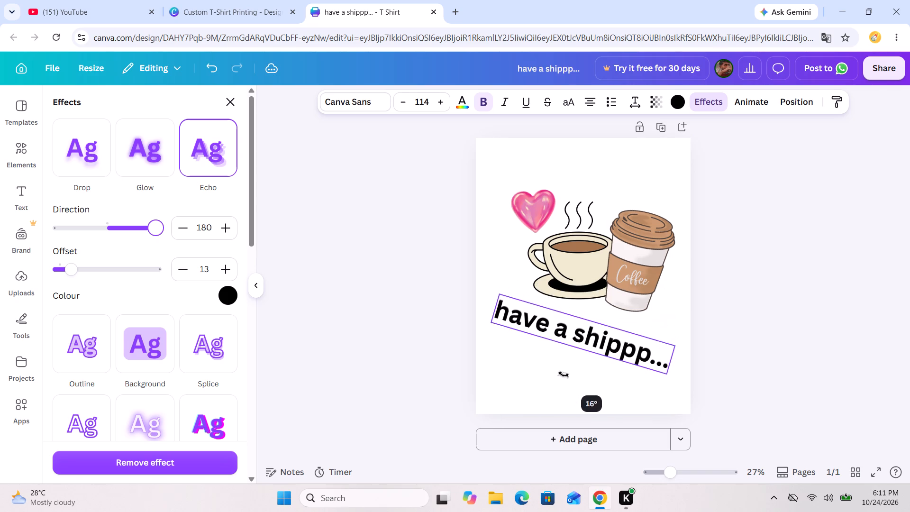
drag(564, 375, 573, 380)
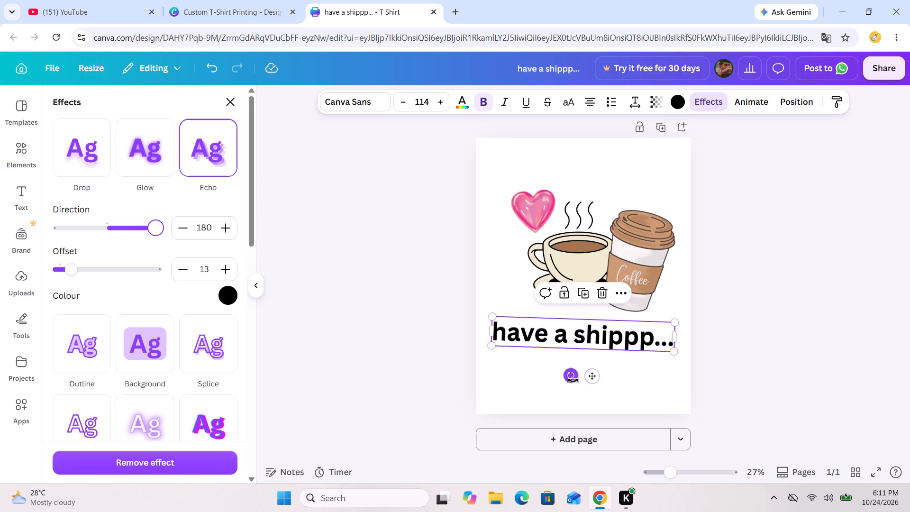
Reduce the slogan's font size to 88.
triple_click(406, 101)
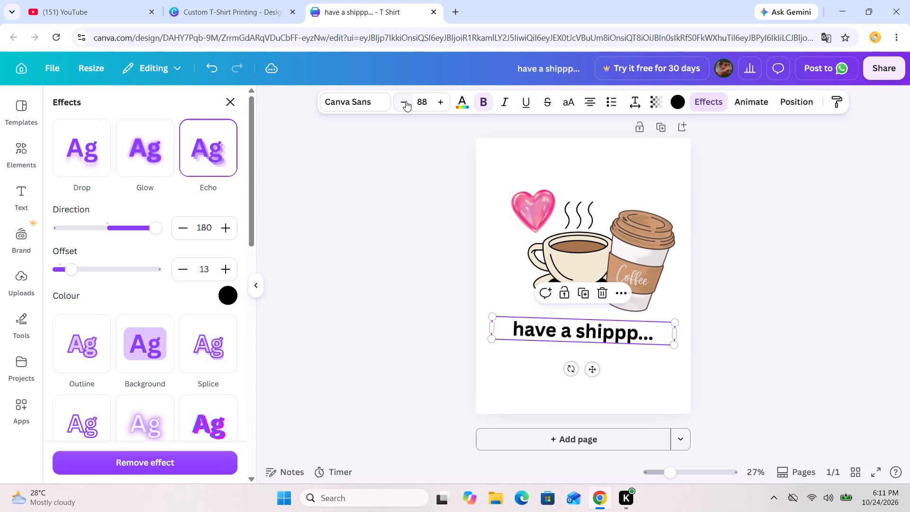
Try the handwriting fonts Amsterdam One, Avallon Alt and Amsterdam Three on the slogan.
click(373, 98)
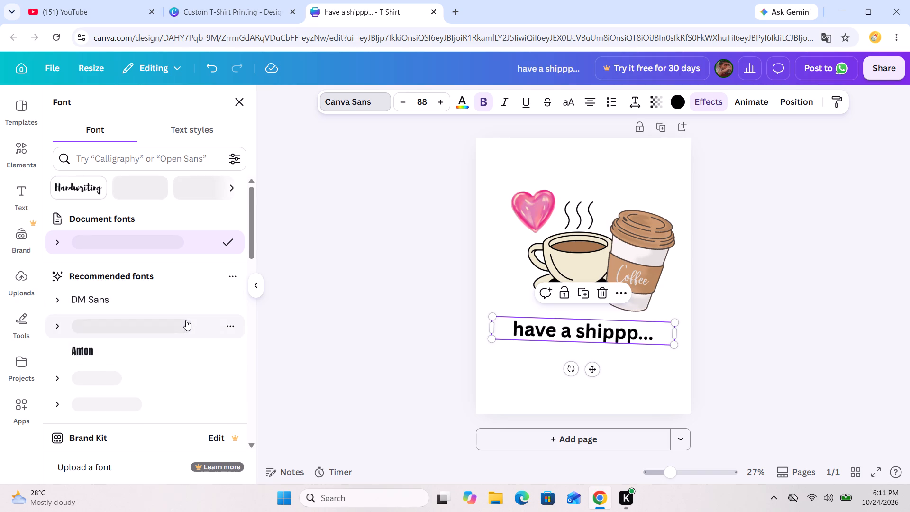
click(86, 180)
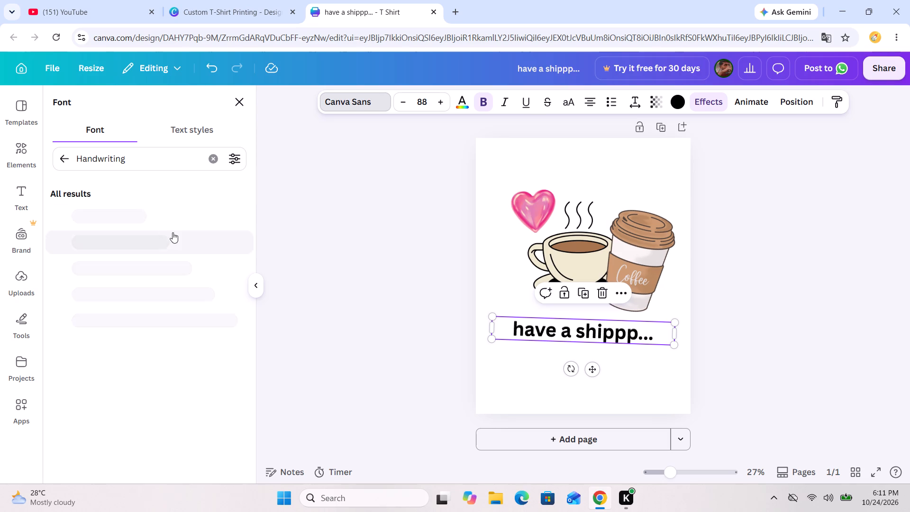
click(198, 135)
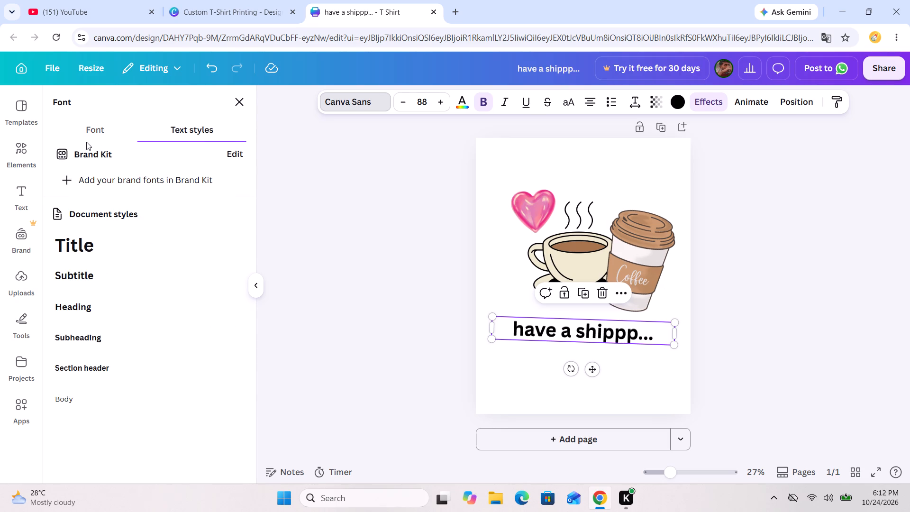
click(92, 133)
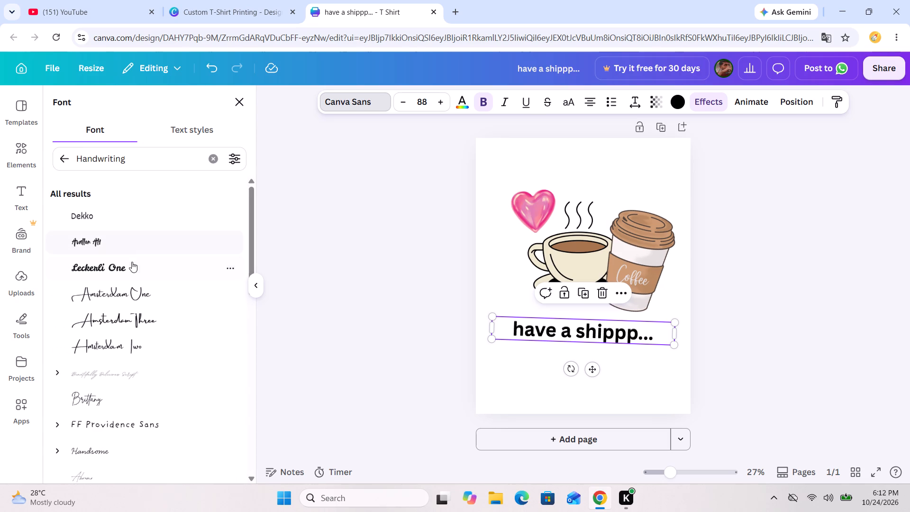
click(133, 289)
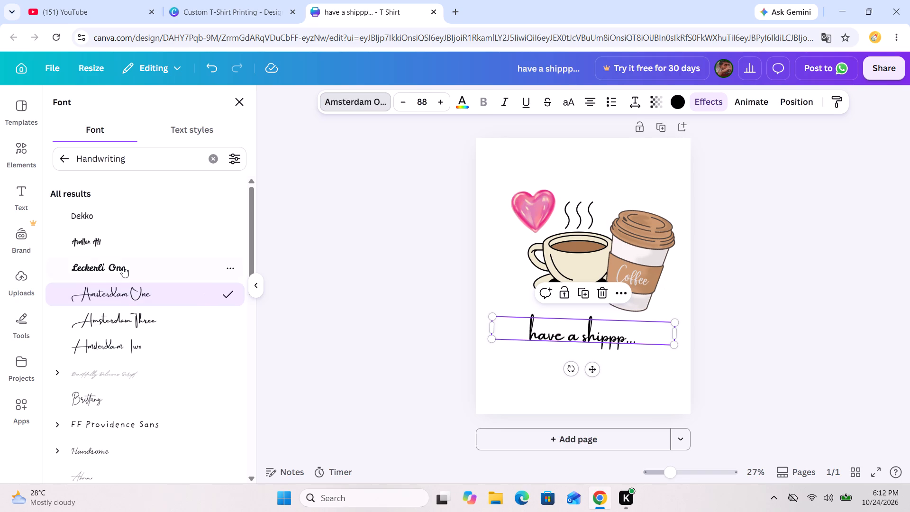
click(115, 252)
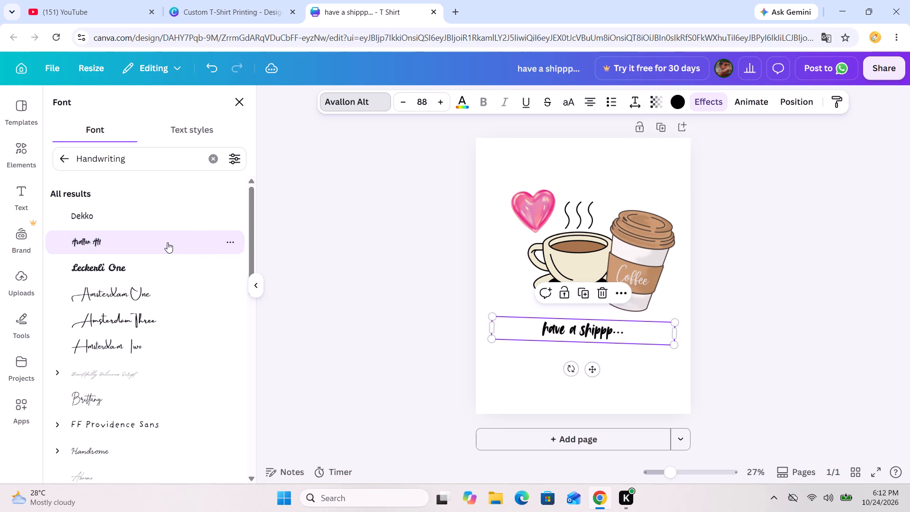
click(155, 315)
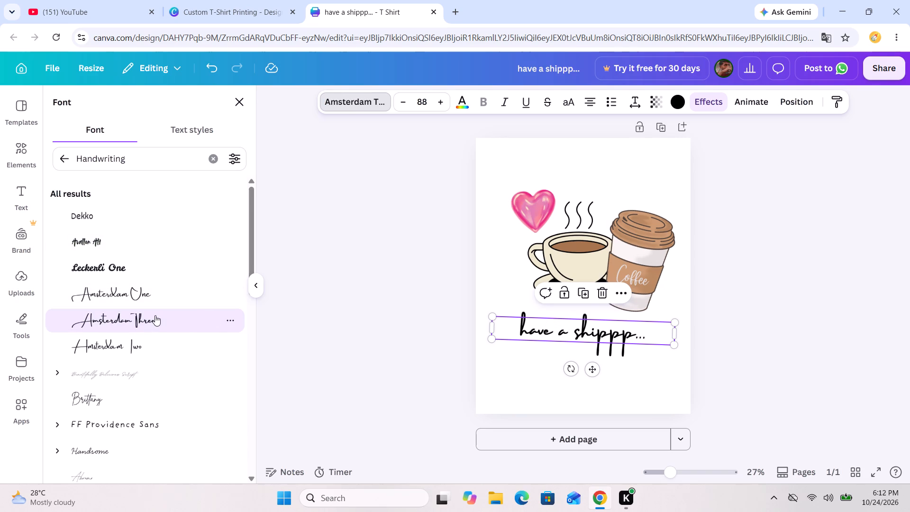
Compare FF Providence Sans with Celandine on the slogan and set its font to FF Providence Sans.
scroll(157, 394, down, 1)
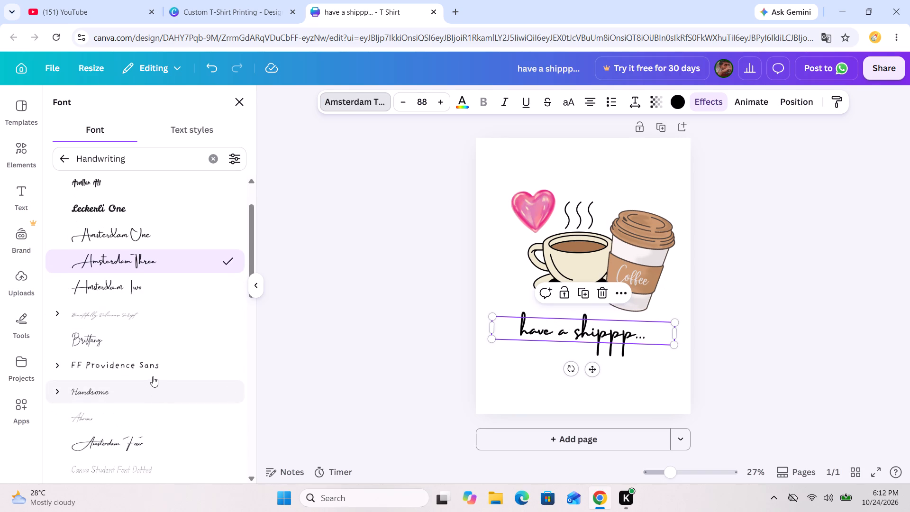
click(151, 371)
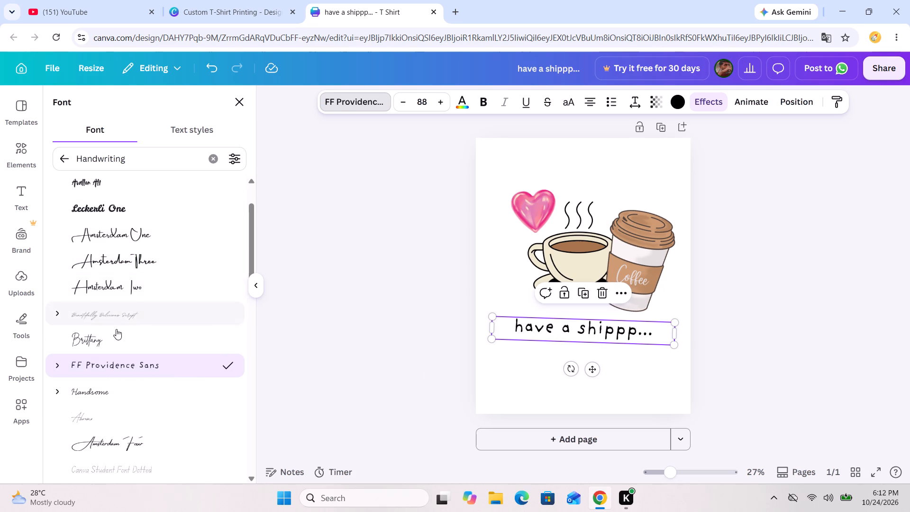
scroll(116, 329, down, 2)
click(110, 368)
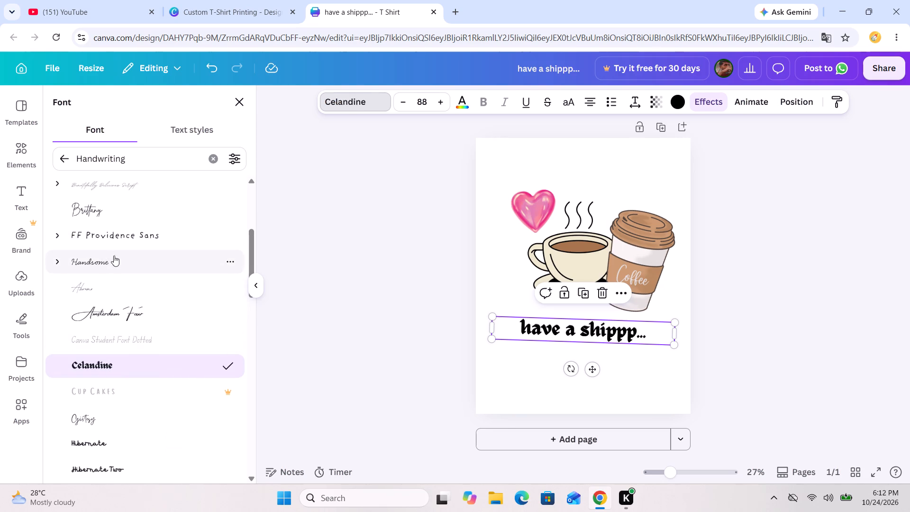
click(119, 244)
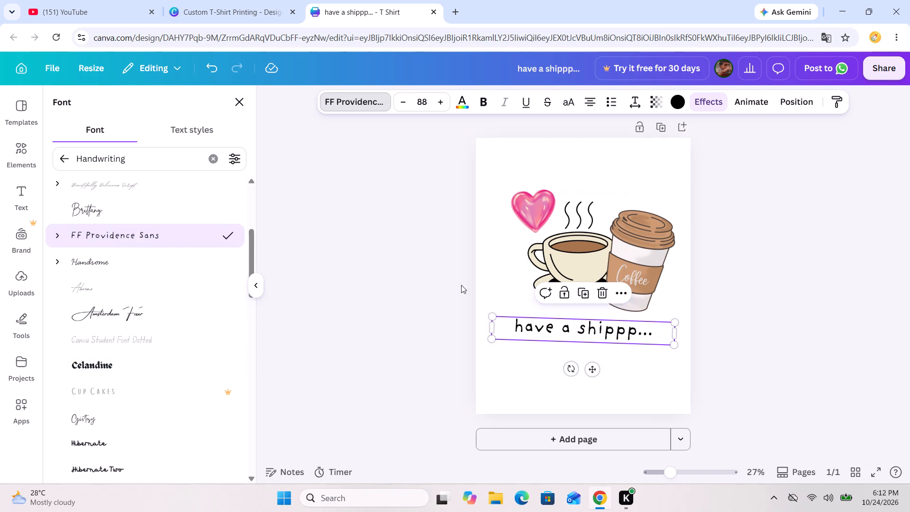
click(417, 285)
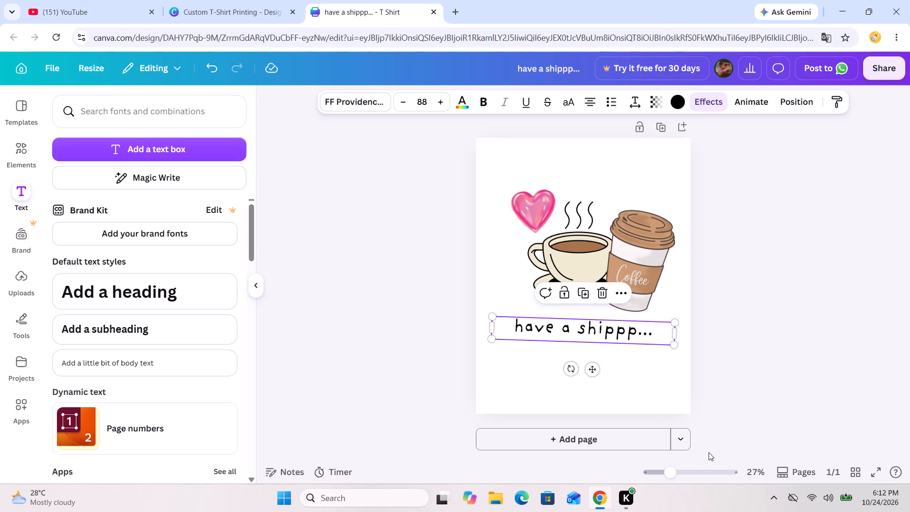
Lock the T-shirt design page against editing.
click(694, 473)
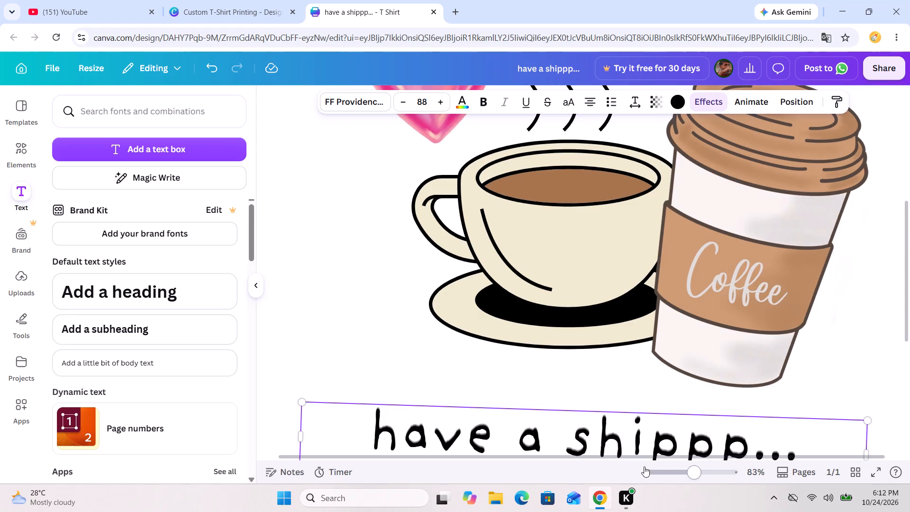
click(644, 466)
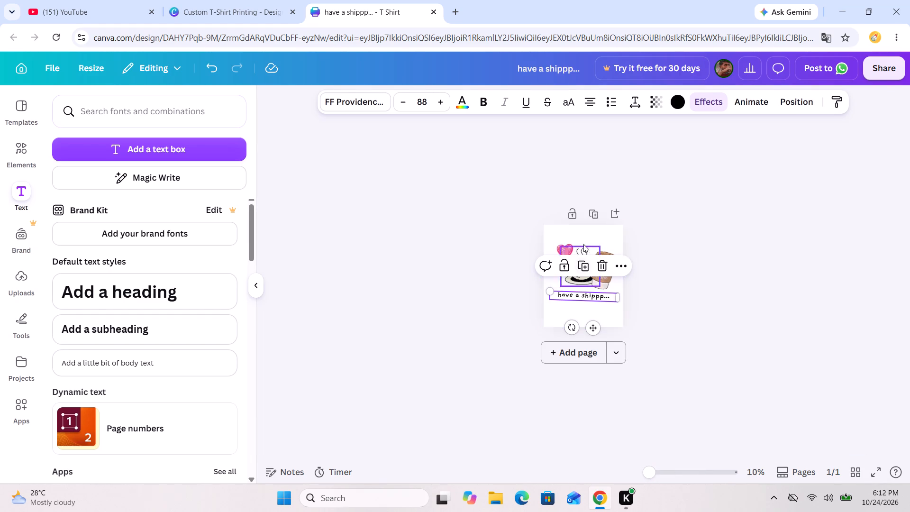
click(570, 210)
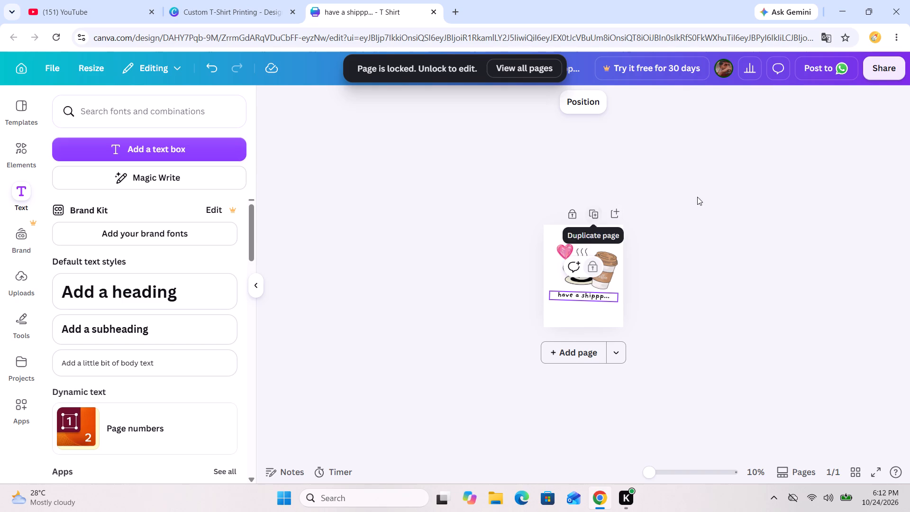
View the locked page's layers, including the background layer.
click(575, 99)
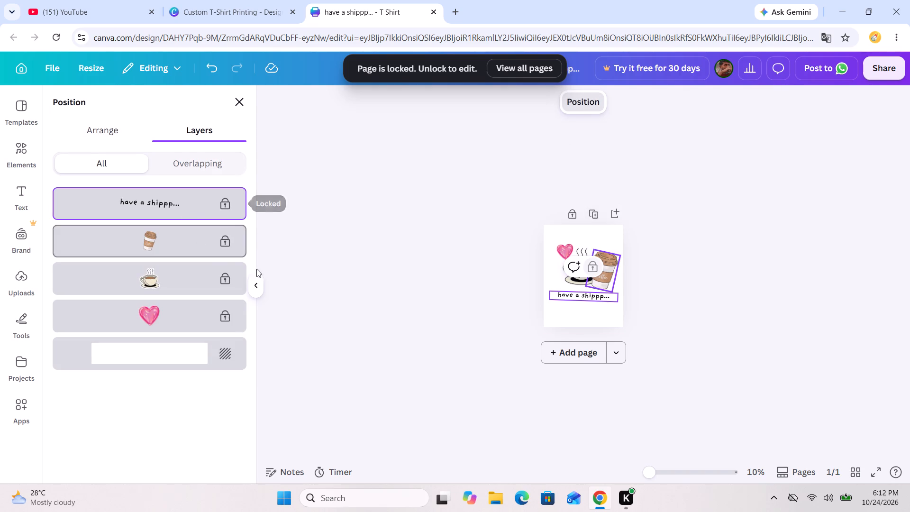
click(224, 355)
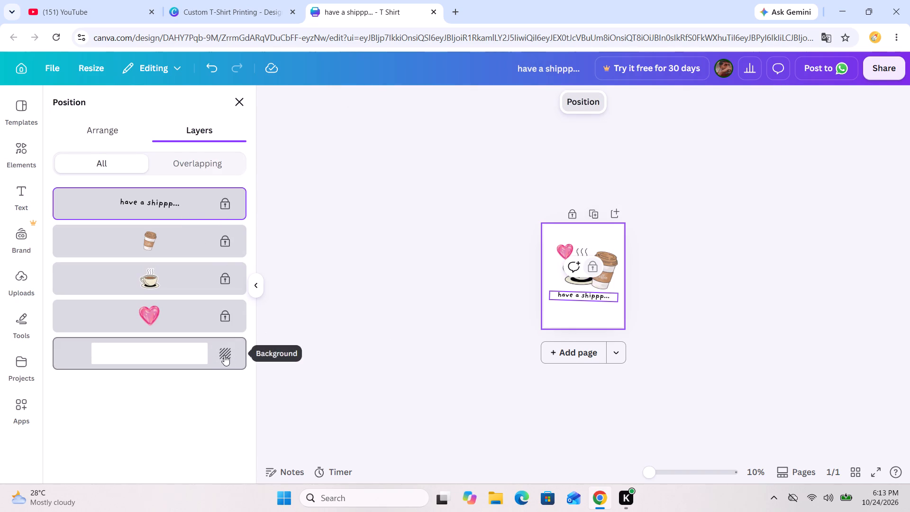
click(523, 303)
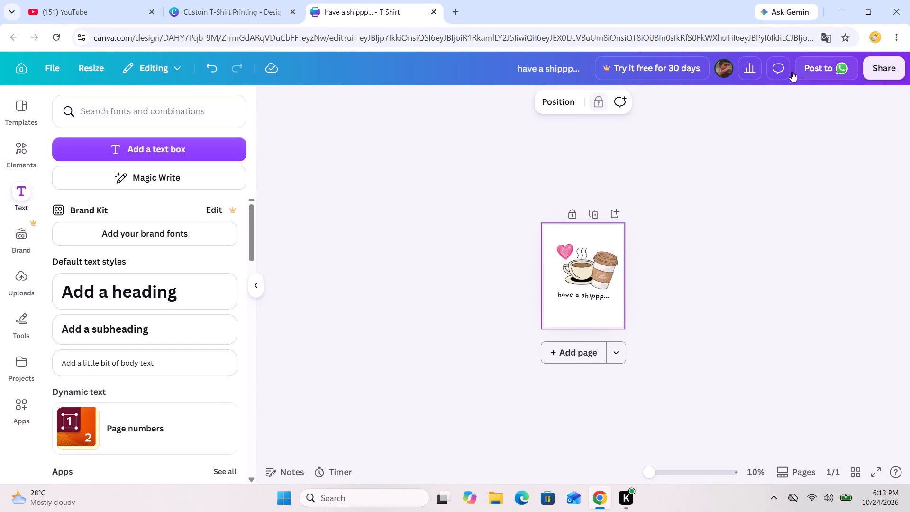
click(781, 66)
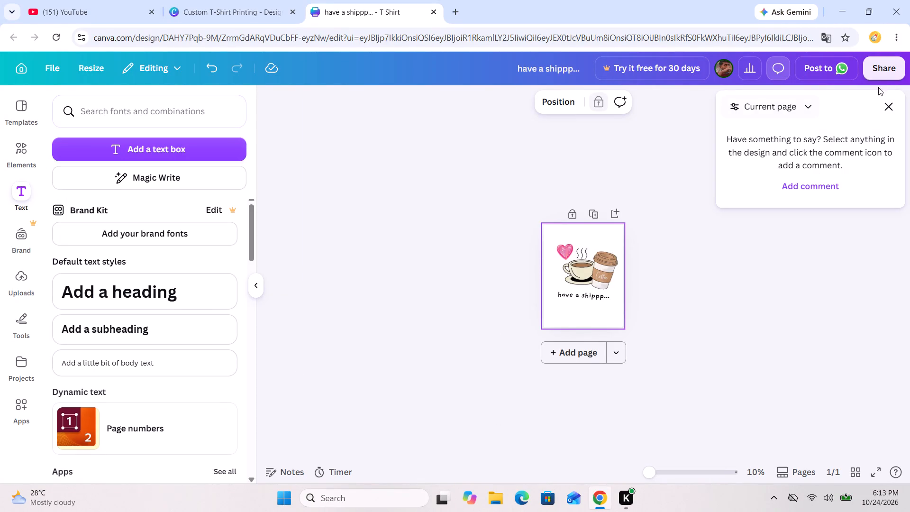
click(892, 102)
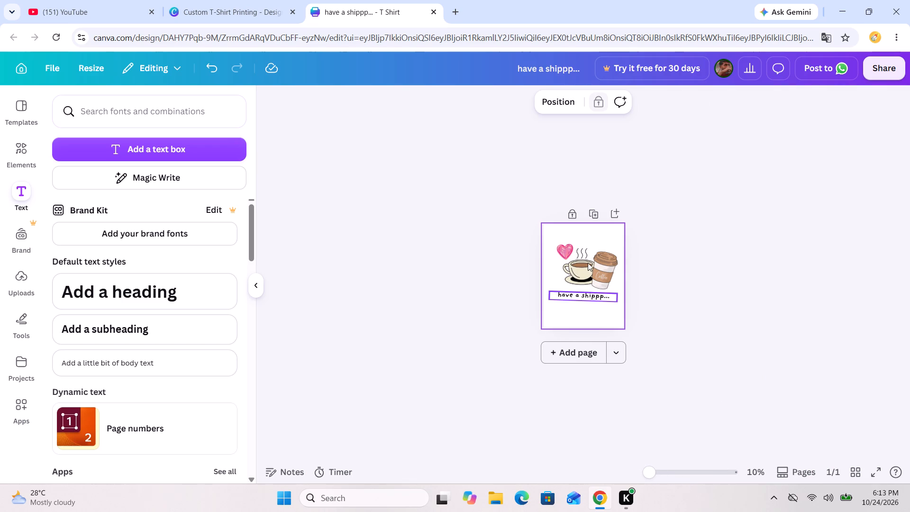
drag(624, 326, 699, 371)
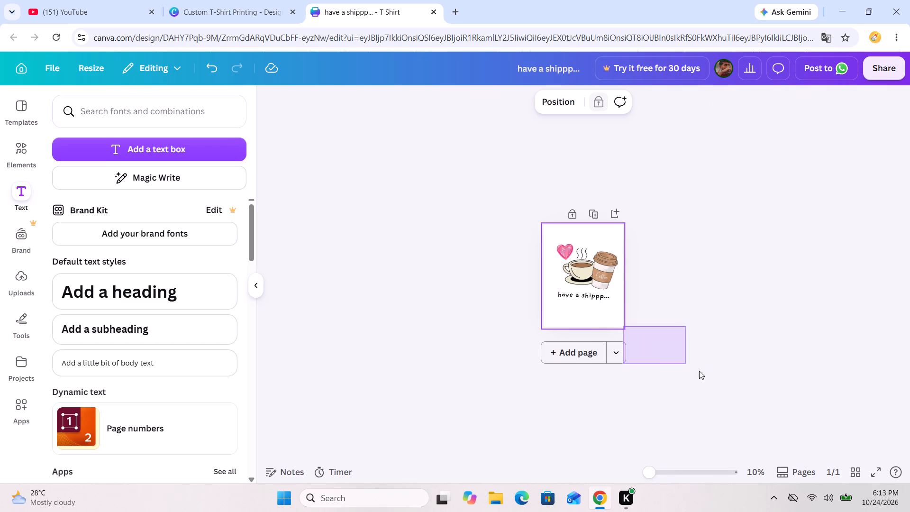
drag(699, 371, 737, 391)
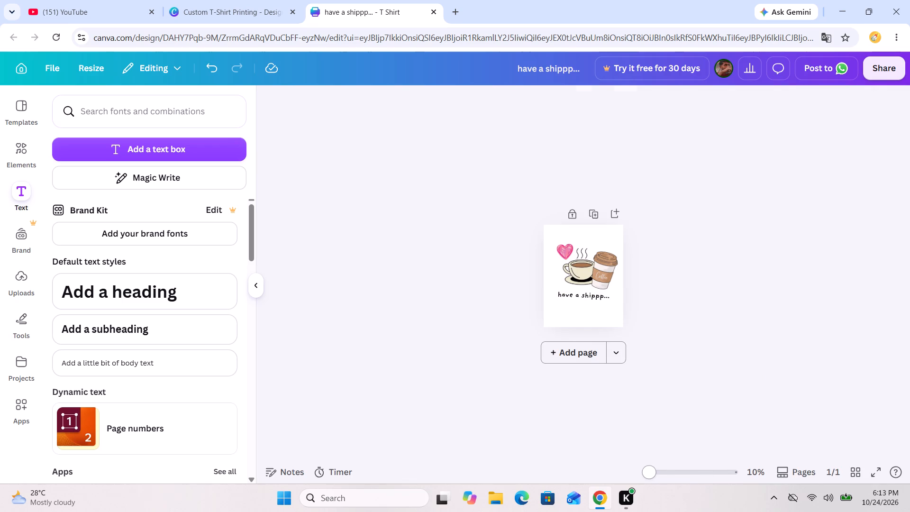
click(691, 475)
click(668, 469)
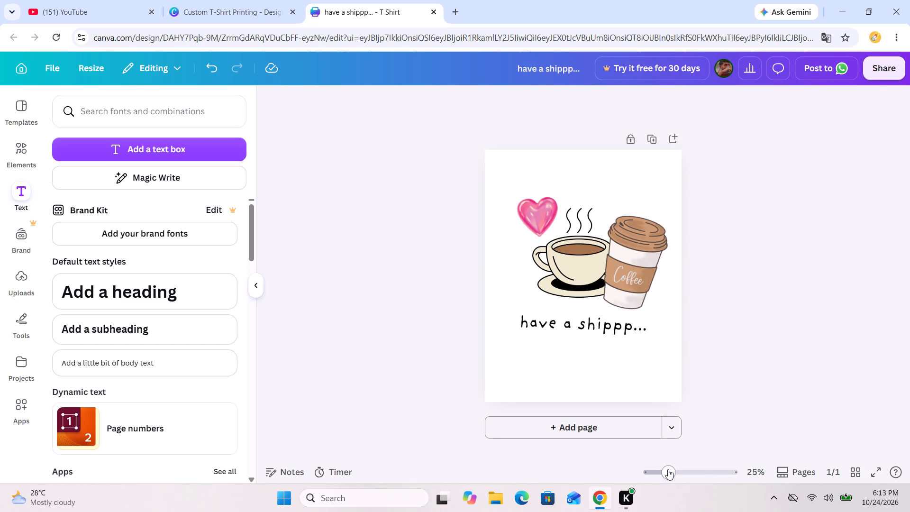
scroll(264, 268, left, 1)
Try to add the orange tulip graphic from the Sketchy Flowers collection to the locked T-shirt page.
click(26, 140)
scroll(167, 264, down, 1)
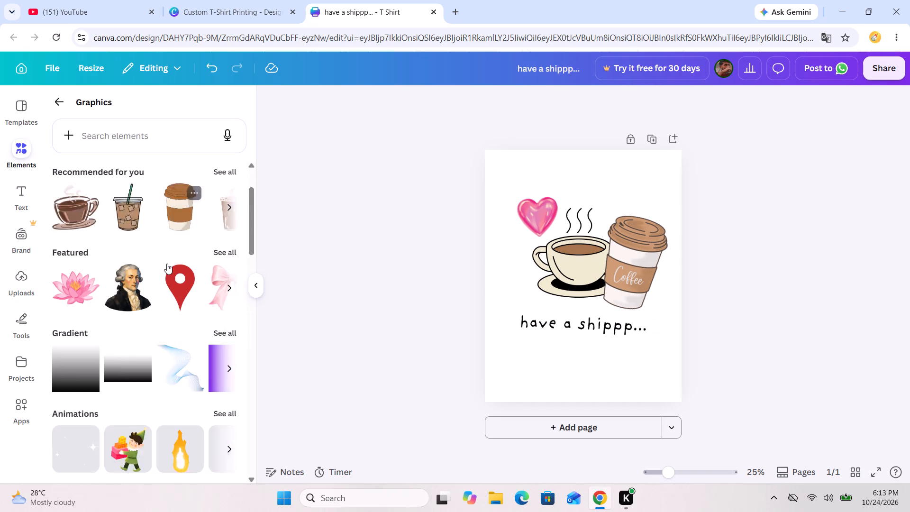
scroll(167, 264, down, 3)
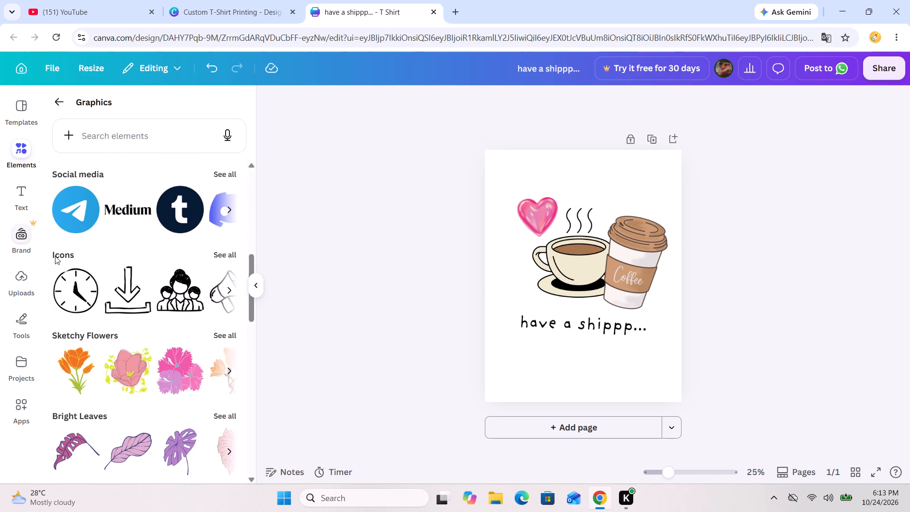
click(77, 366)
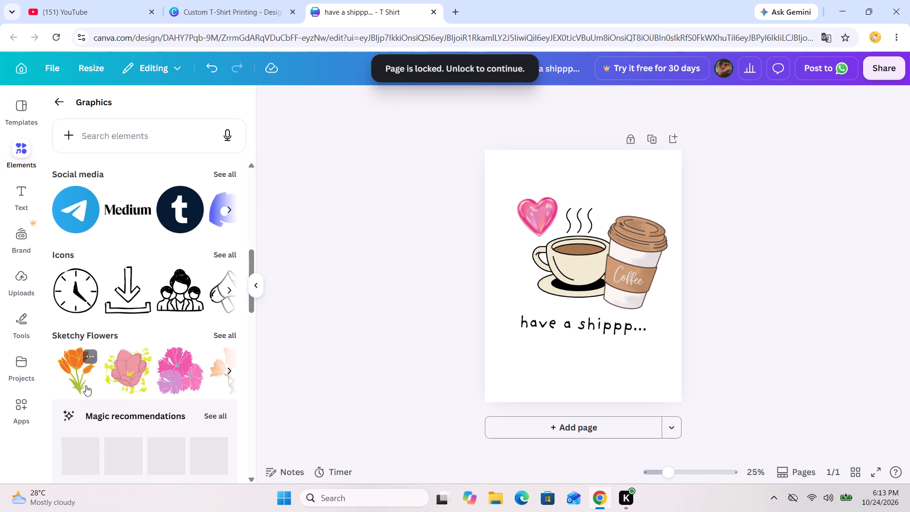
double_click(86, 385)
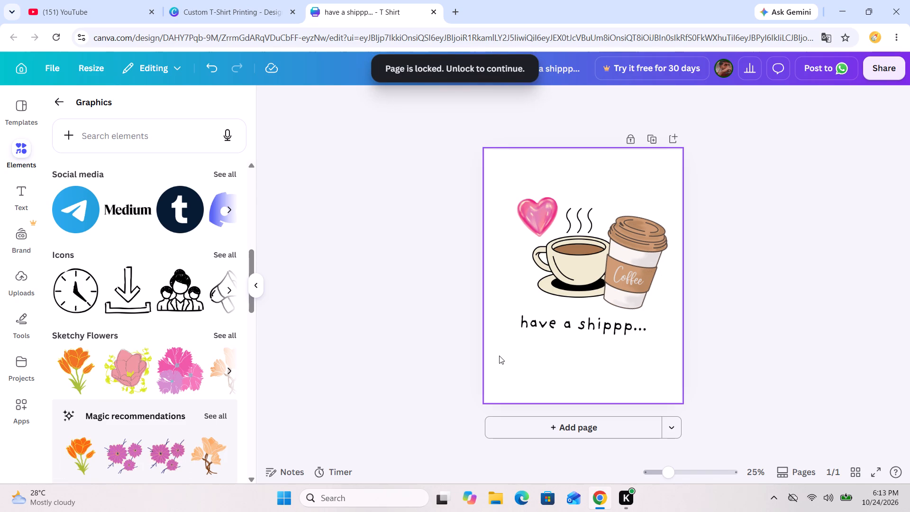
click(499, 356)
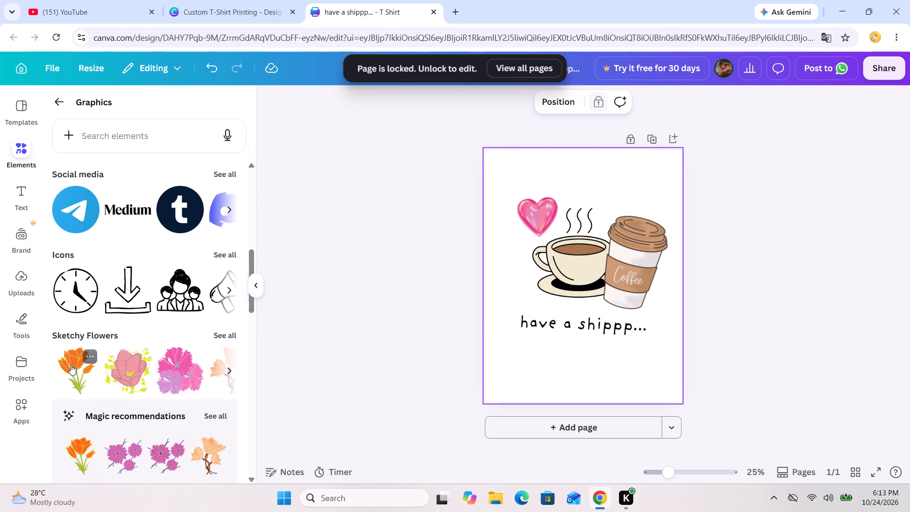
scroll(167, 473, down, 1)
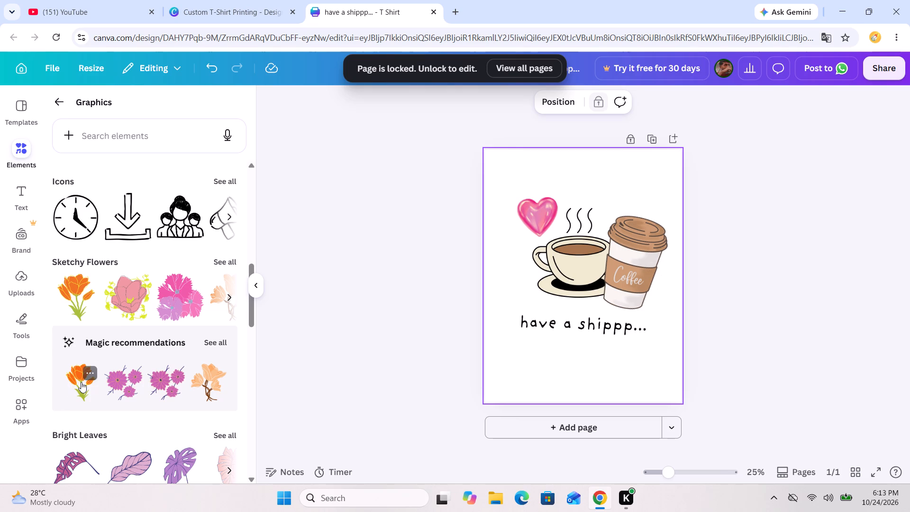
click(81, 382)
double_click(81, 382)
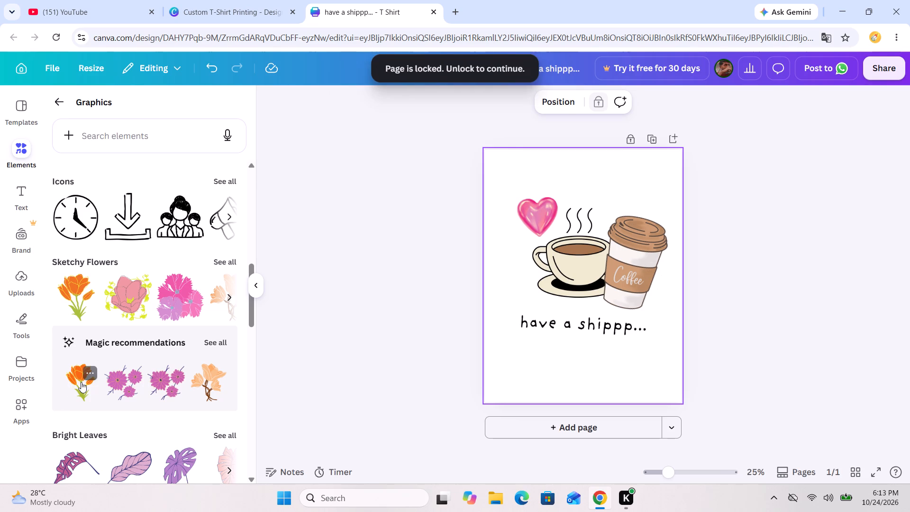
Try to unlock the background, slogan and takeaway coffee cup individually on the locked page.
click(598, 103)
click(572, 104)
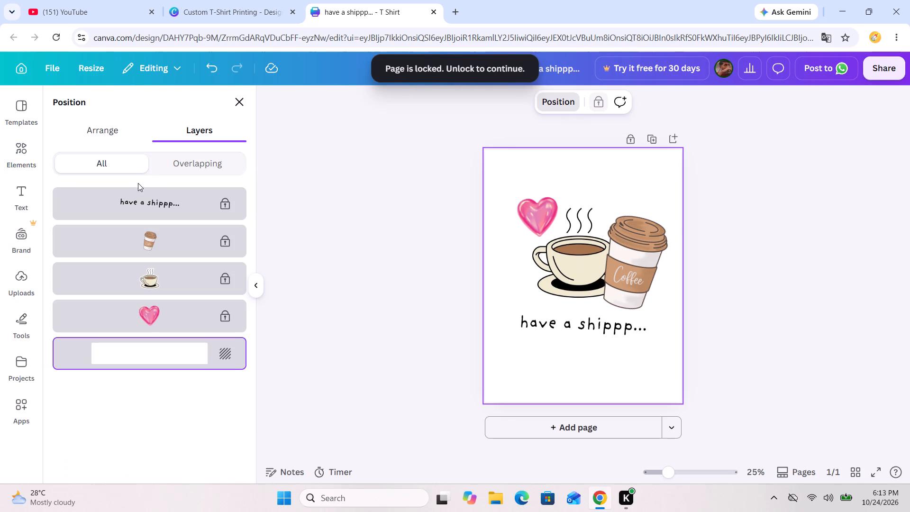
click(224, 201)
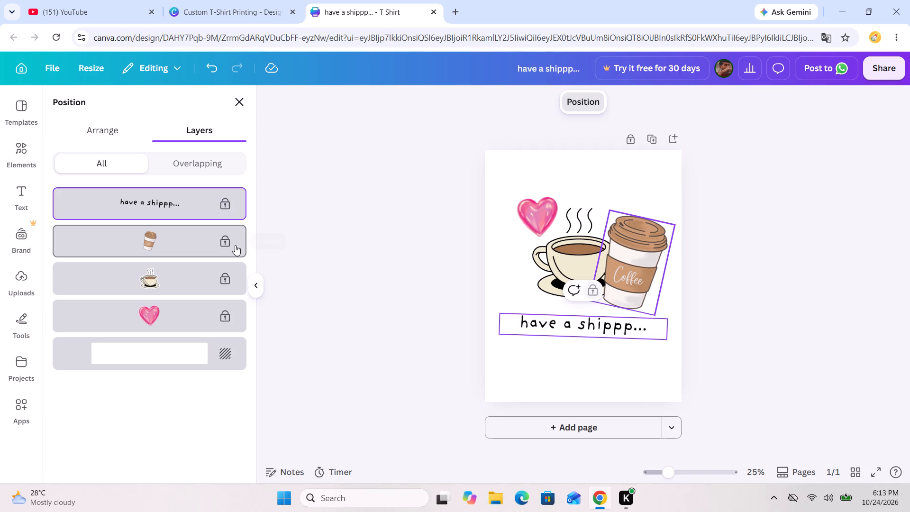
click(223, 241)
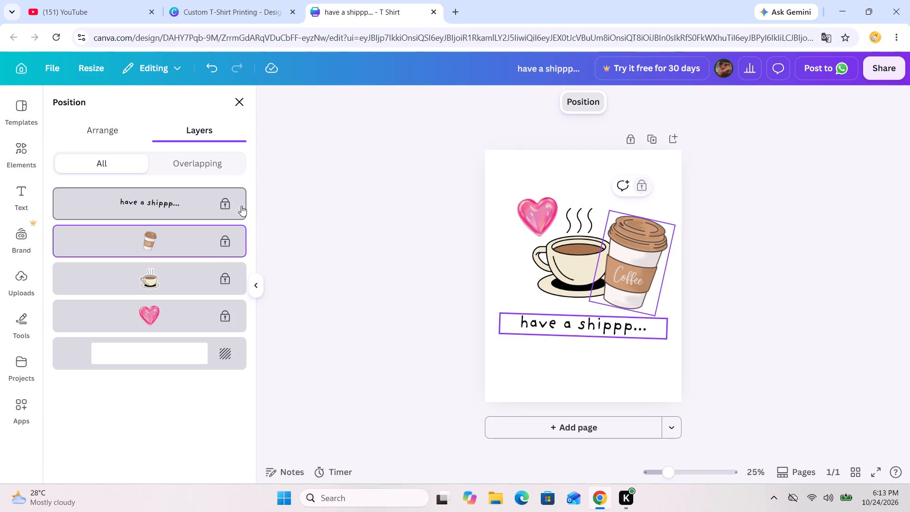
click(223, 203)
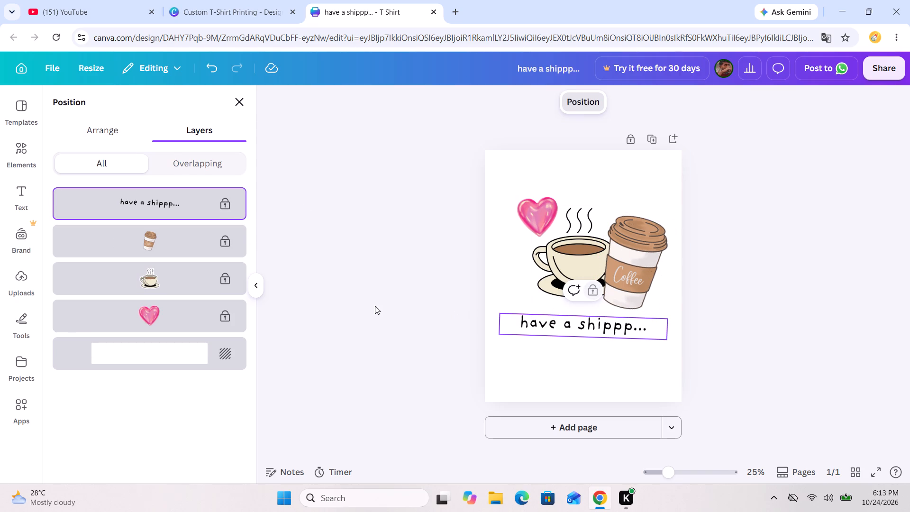
Unlock the T-shirt design page for editing.
click(626, 139)
click(317, 235)
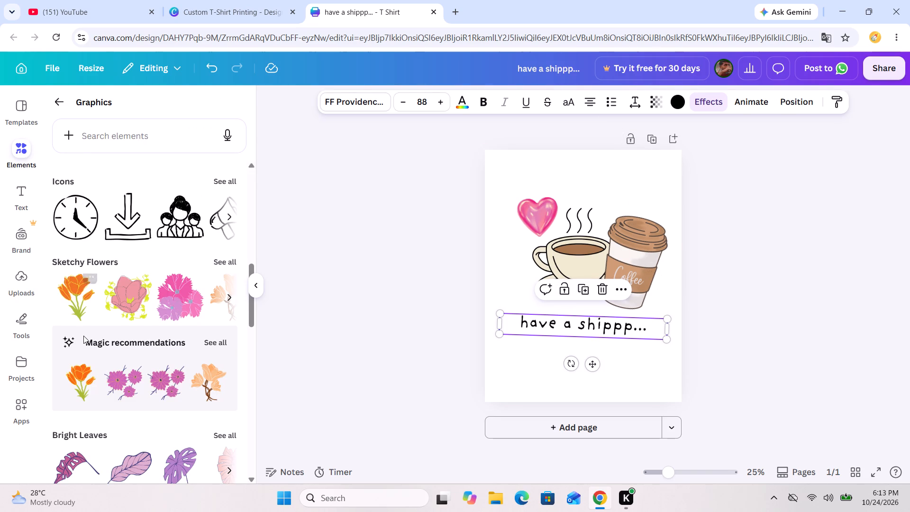
Add the recommended orange tulip graphic to the T-shirt page, tilted counterclockwise and reduced in size.
click(79, 386)
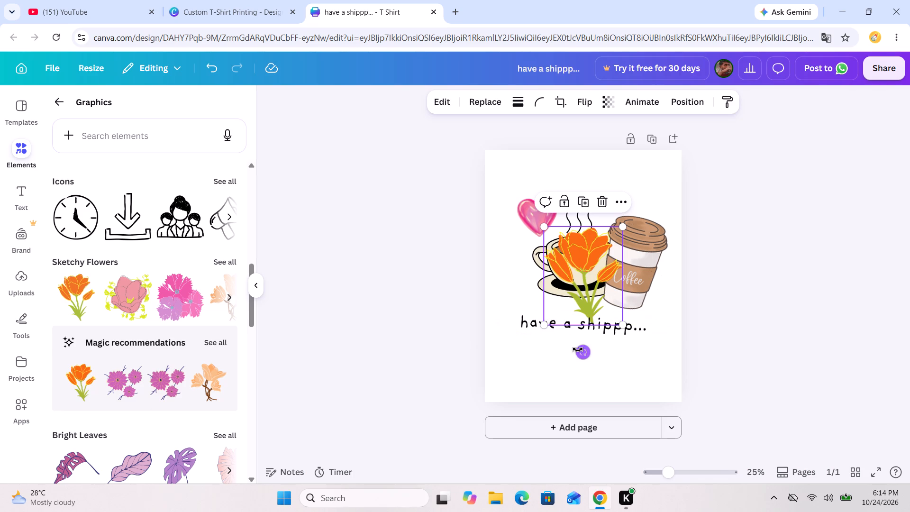
drag(583, 349, 590, 305)
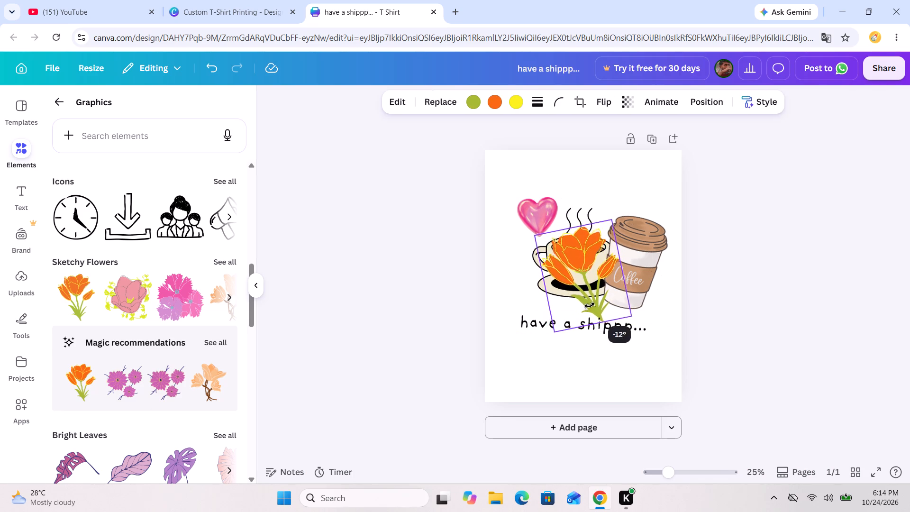
drag(590, 305, 592, 320)
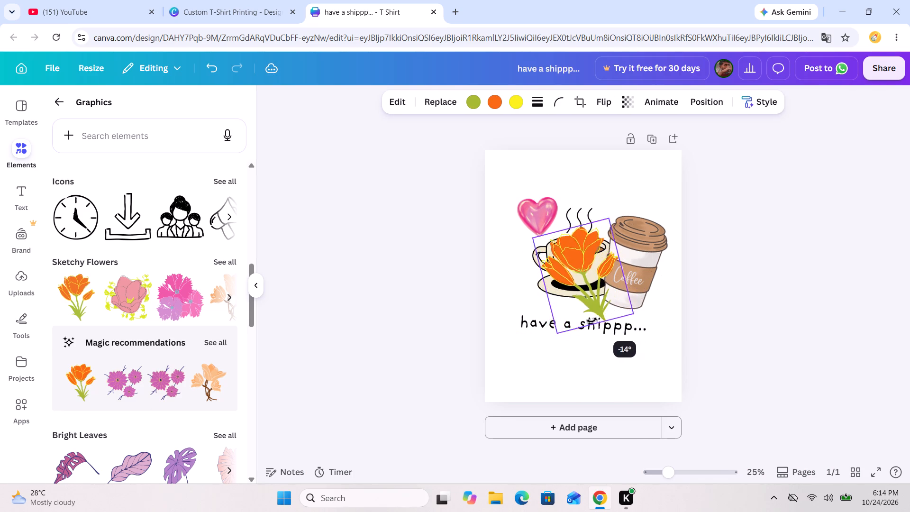
drag(592, 320, 605, 316)
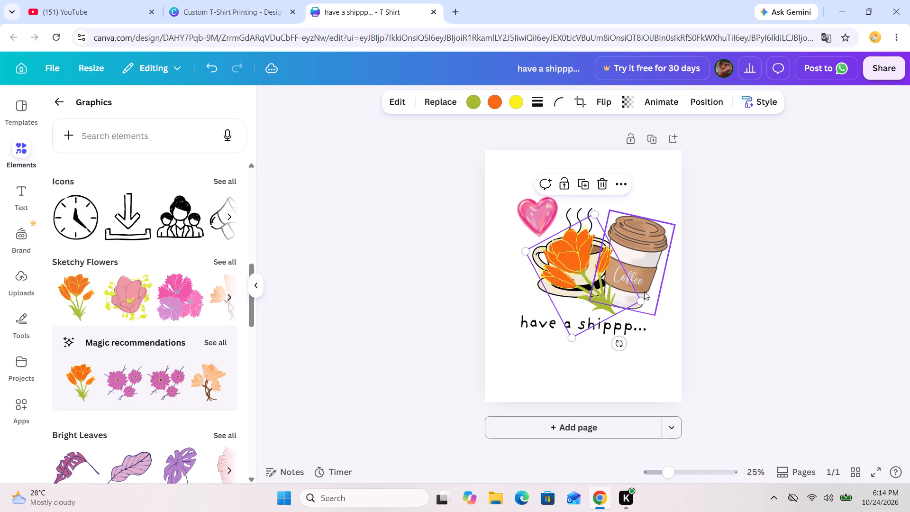
drag(638, 298, 619, 296)
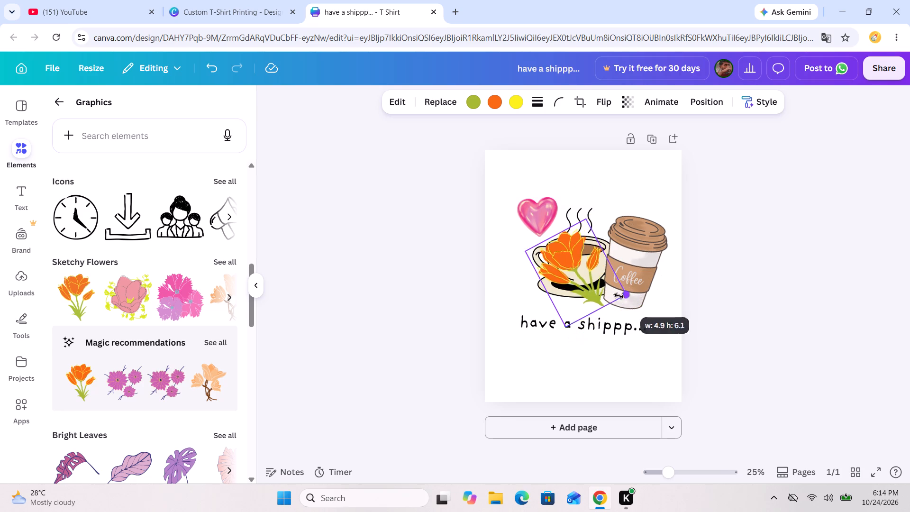
drag(619, 296, 614, 293)
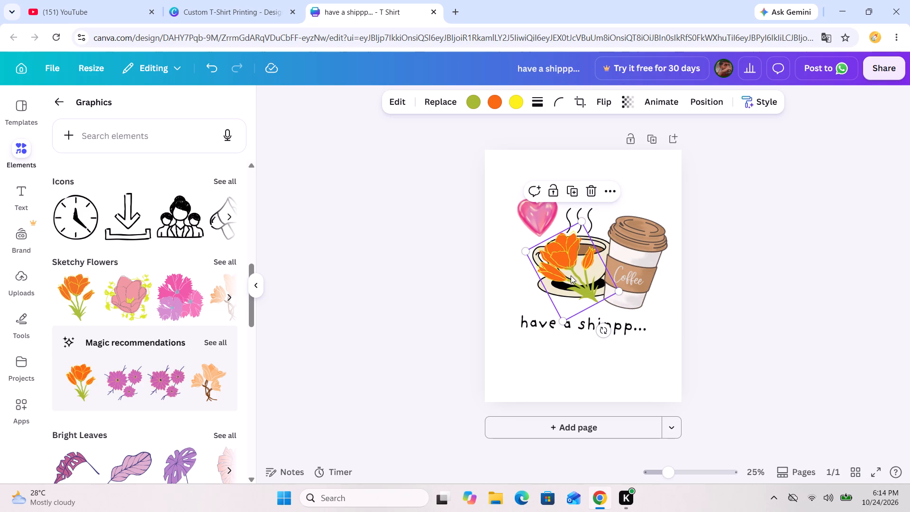
Move the tulips to the page's lower-left corner below the slogan and set their rotation to about -7°.
drag(571, 275, 522, 371)
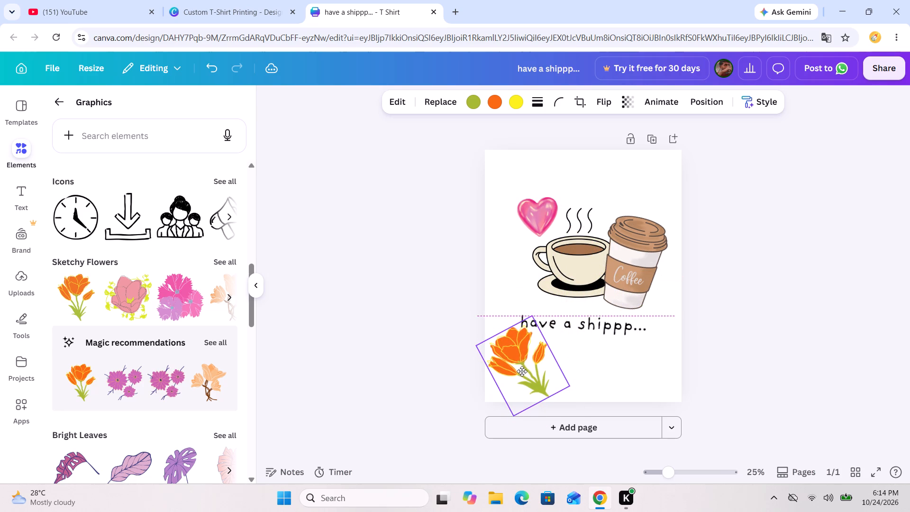
drag(522, 371, 522, 375)
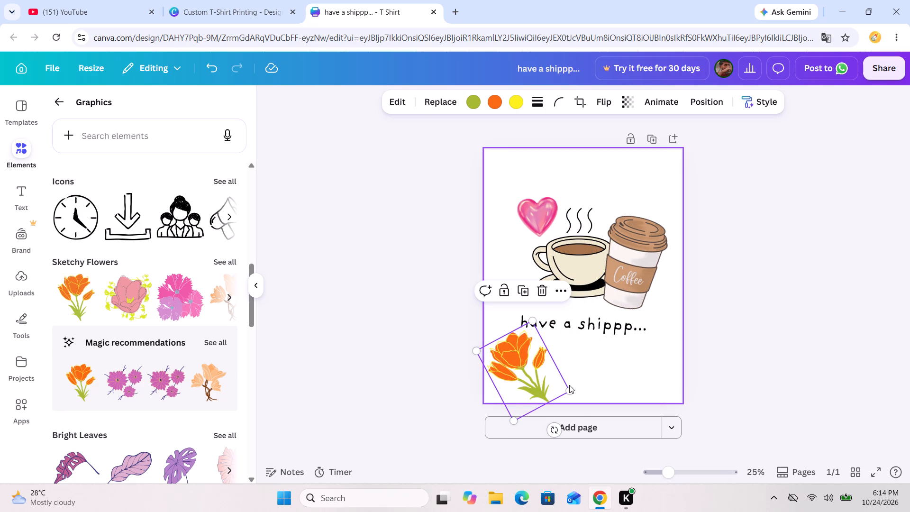
drag(553, 423, 485, 421)
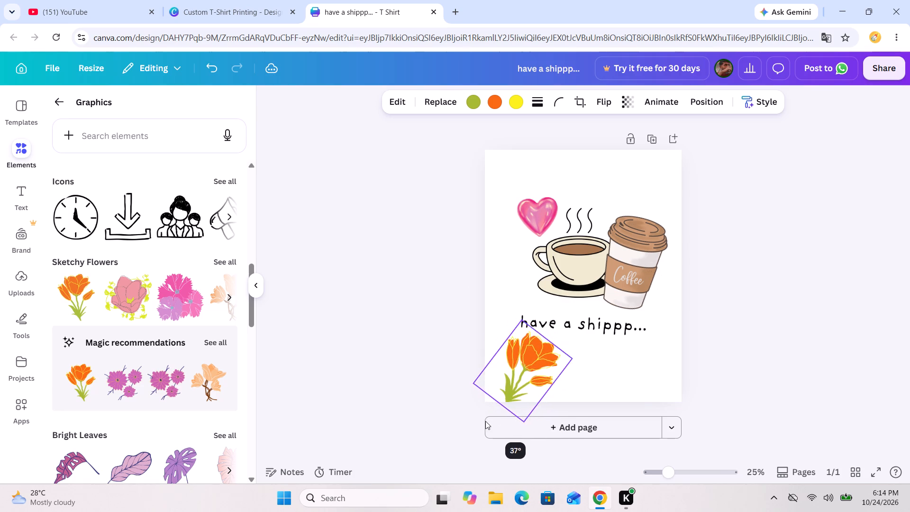
drag(485, 421, 525, 421)
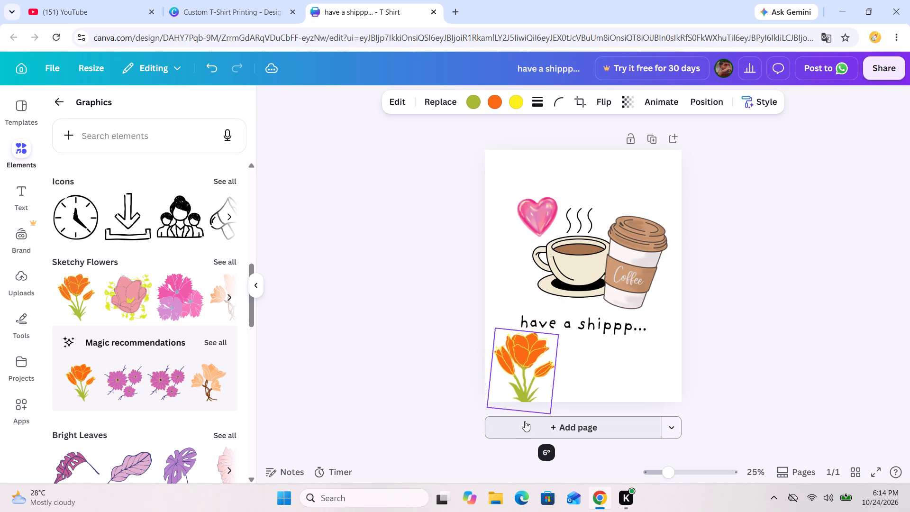
drag(525, 421, 531, 421)
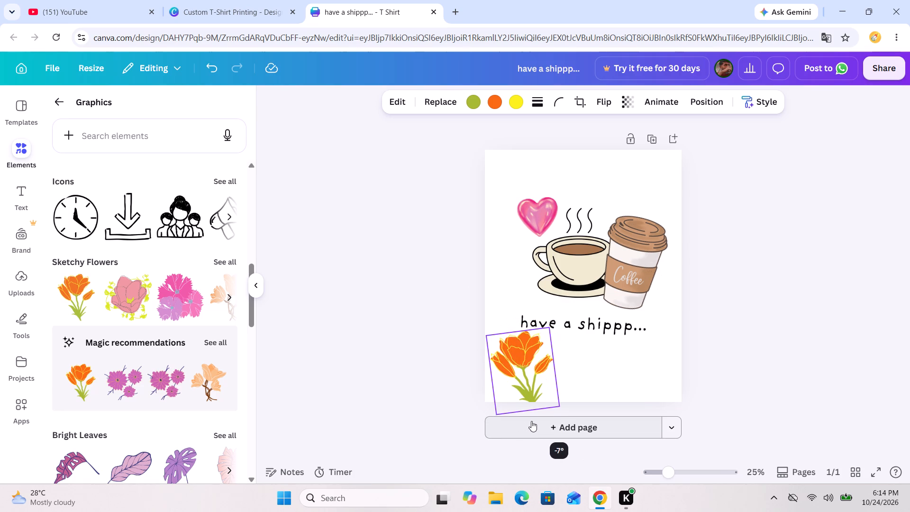
drag(531, 421, 531, 419)
Move the tulips up to the left side of the steaming coffee cup, overlapping the pink heart.
drag(528, 383, 560, 292)
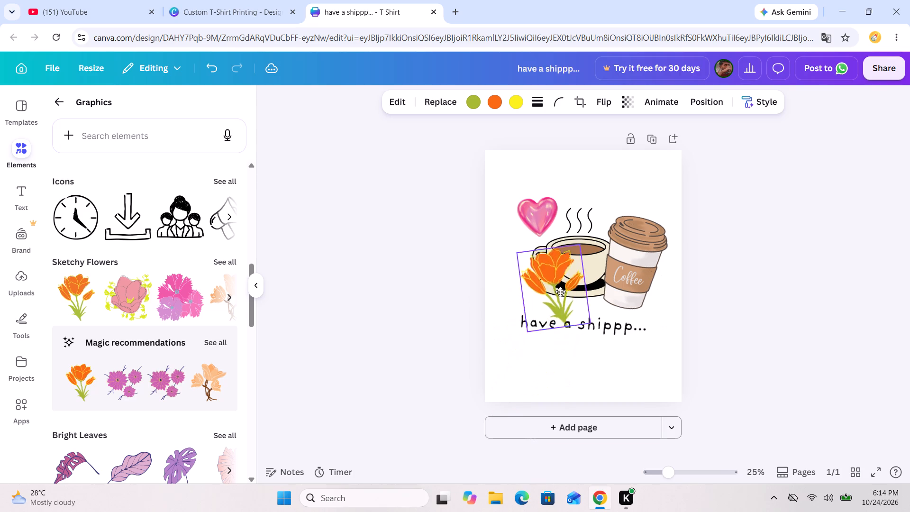
drag(560, 292, 541, 277)
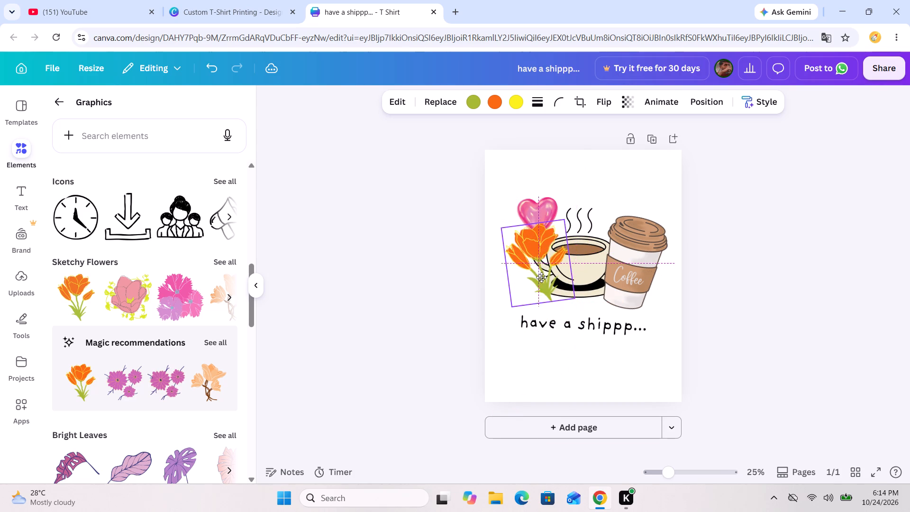
drag(541, 277, 534, 248)
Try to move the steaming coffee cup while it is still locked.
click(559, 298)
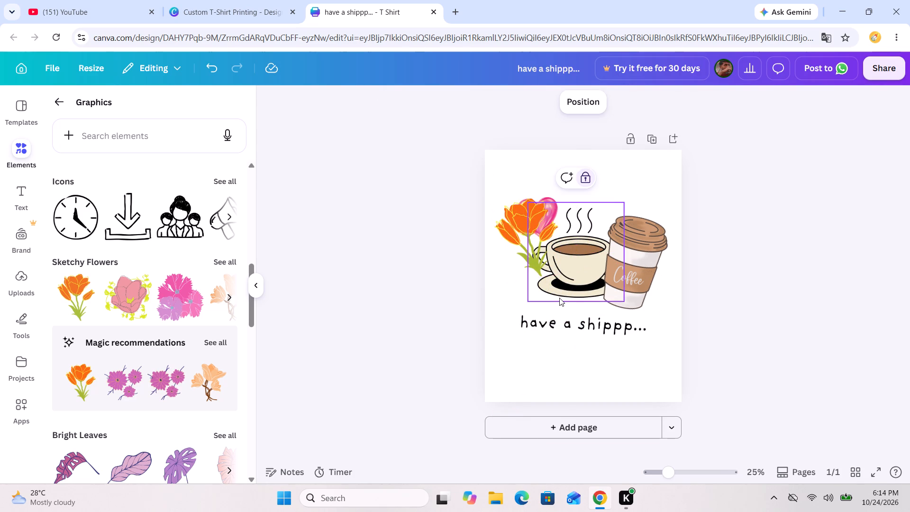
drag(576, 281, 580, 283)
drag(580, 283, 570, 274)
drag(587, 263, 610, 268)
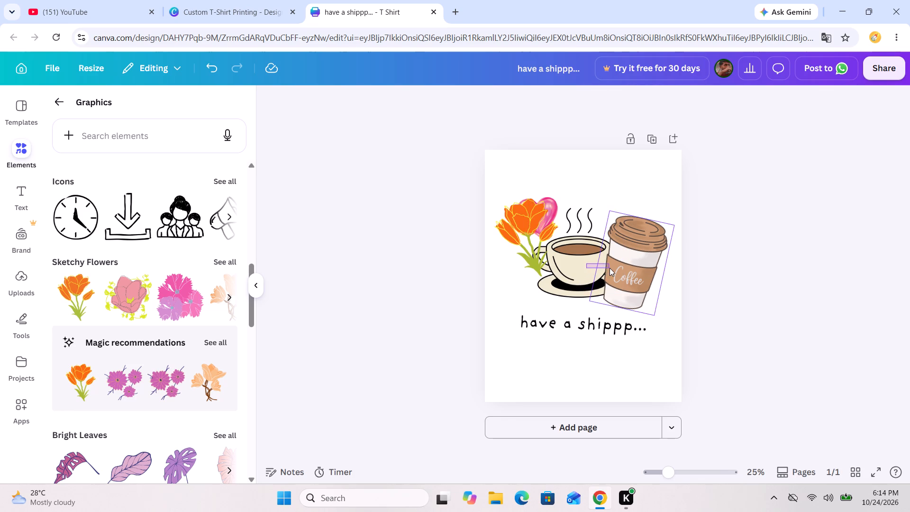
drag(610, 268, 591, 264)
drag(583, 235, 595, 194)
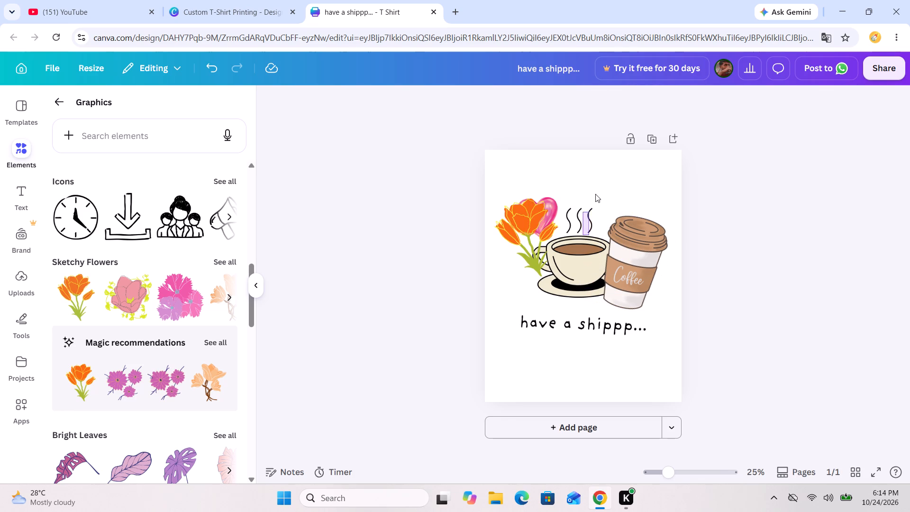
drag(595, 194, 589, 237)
Unlock the steaming coffee cup and shift it slightly right, closer to the takeaway cup.
click(589, 237)
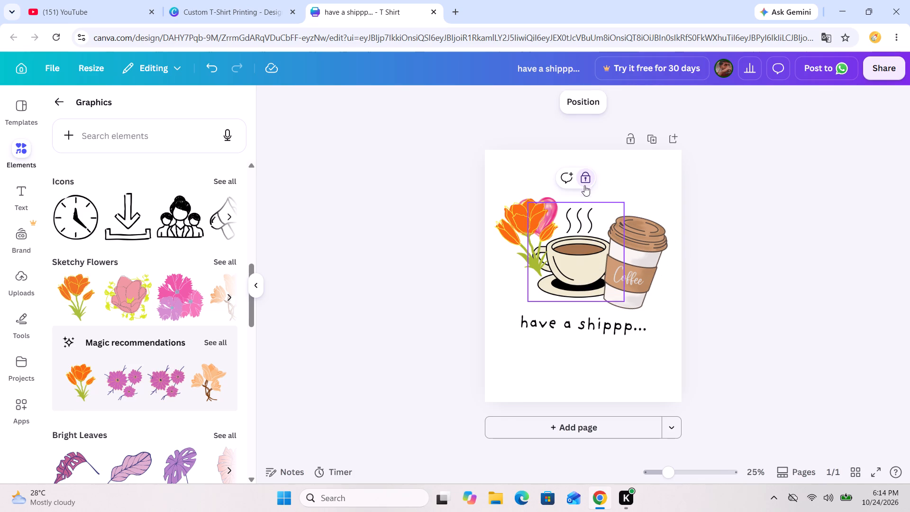
click(584, 180)
drag(584, 234, 590, 235)
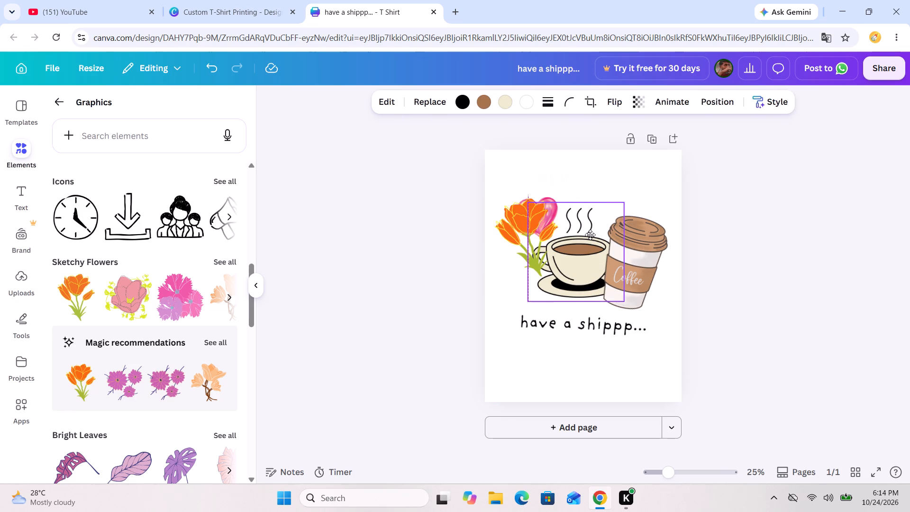
drag(590, 235, 593, 235)
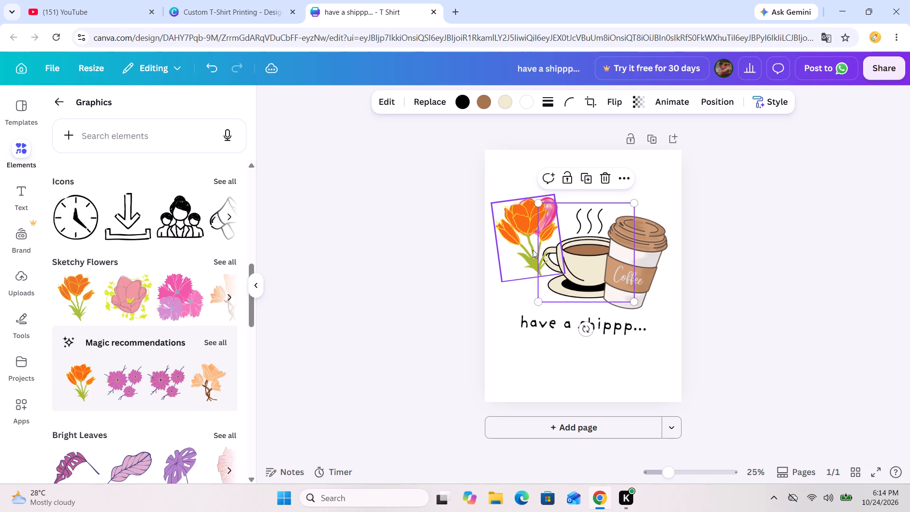
Move the tulips to the right so they overlap the steaming cup's handle side.
drag(531, 252, 557, 262)
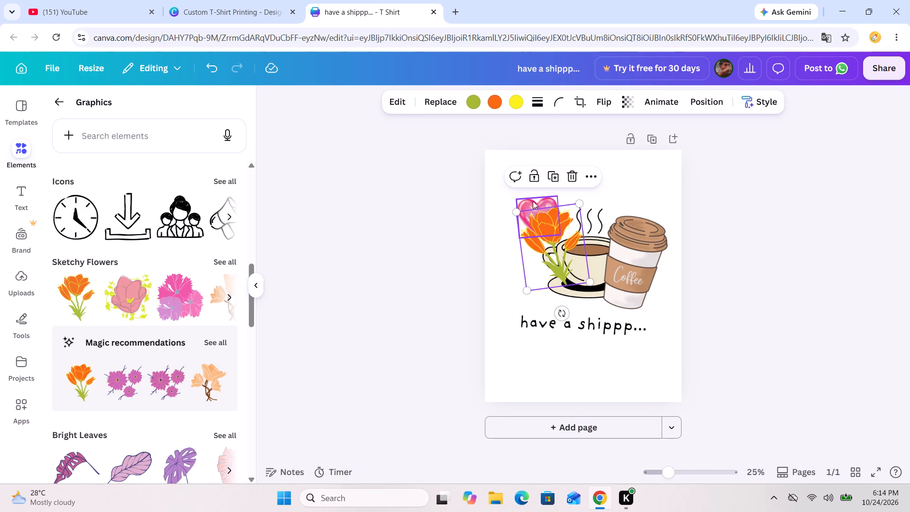
Move the pink heart down from the tulips so it sits behind the middle of the handwritten slogan.
click(537, 201)
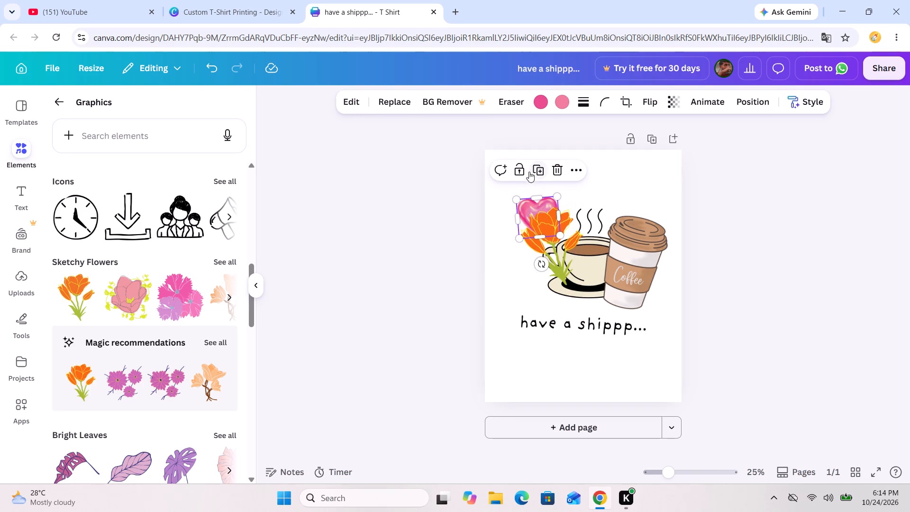
drag(536, 210, 570, 215)
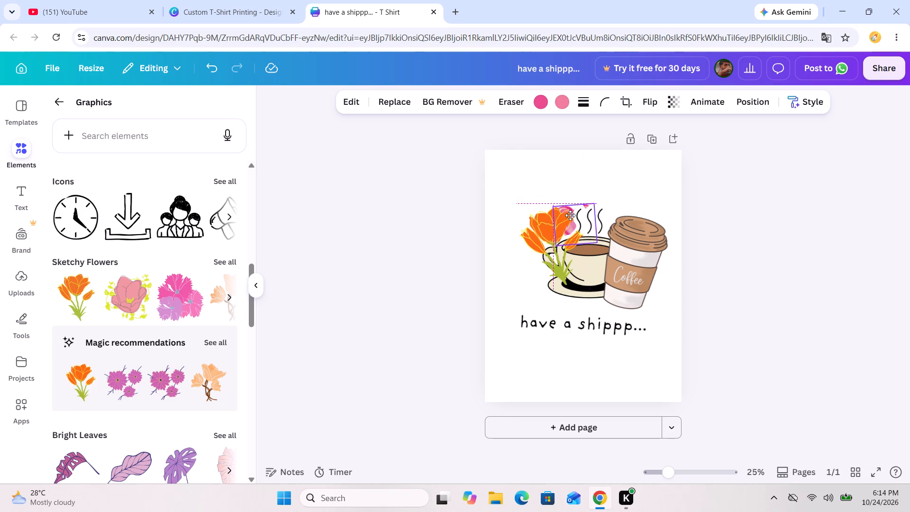
drag(570, 215, 571, 303)
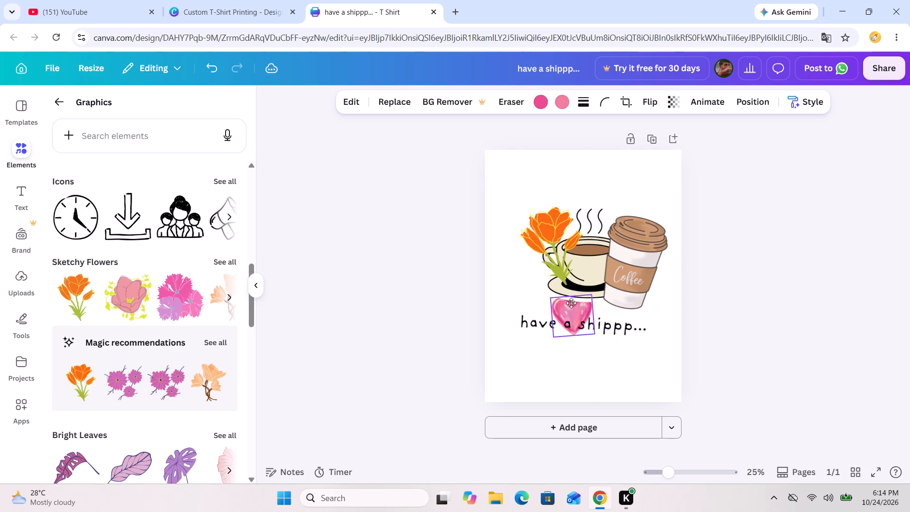
drag(571, 303, 576, 313)
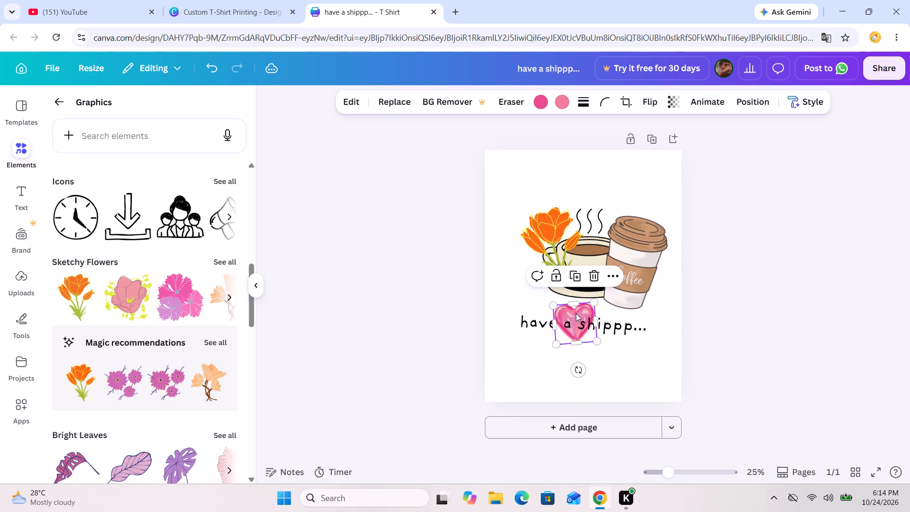
click(616, 365)
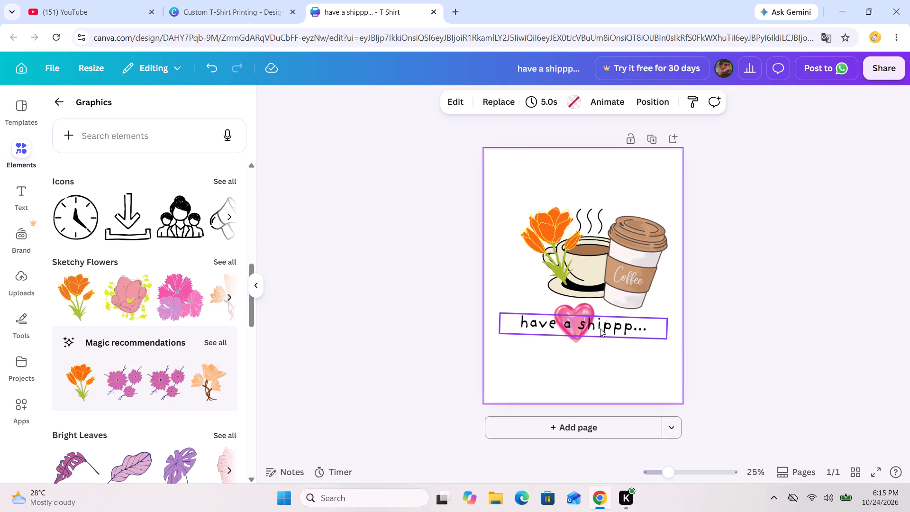
Add the sketched three-people icon and enlarge it to span almost the full width of the lower page.
click(186, 229)
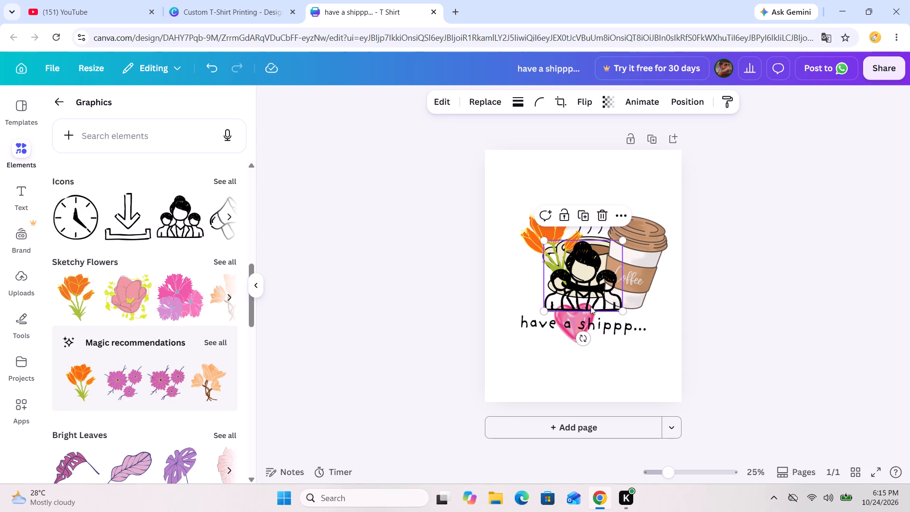
drag(619, 309, 669, 334)
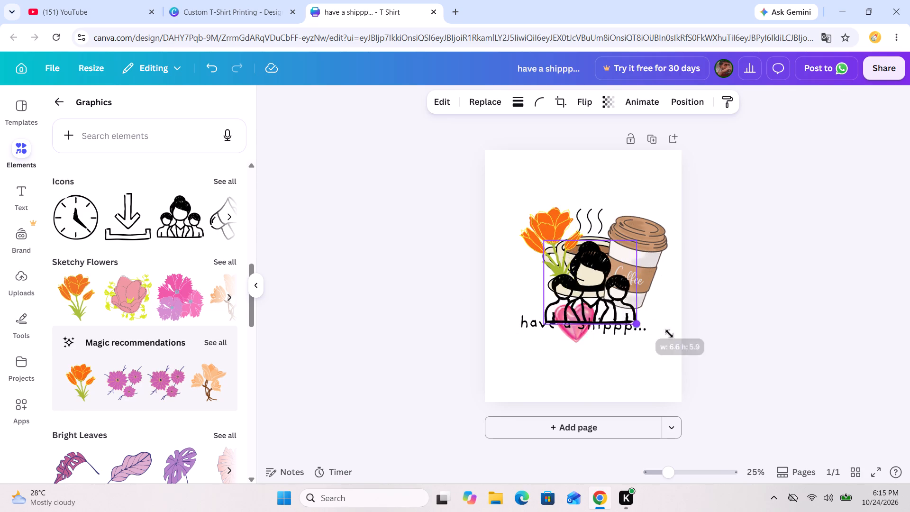
drag(669, 334, 741, 387)
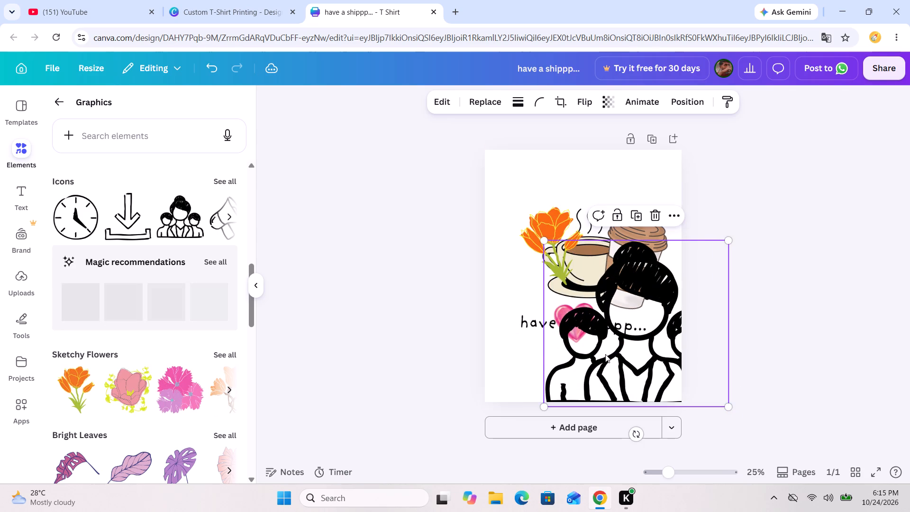
drag(618, 354, 557, 353)
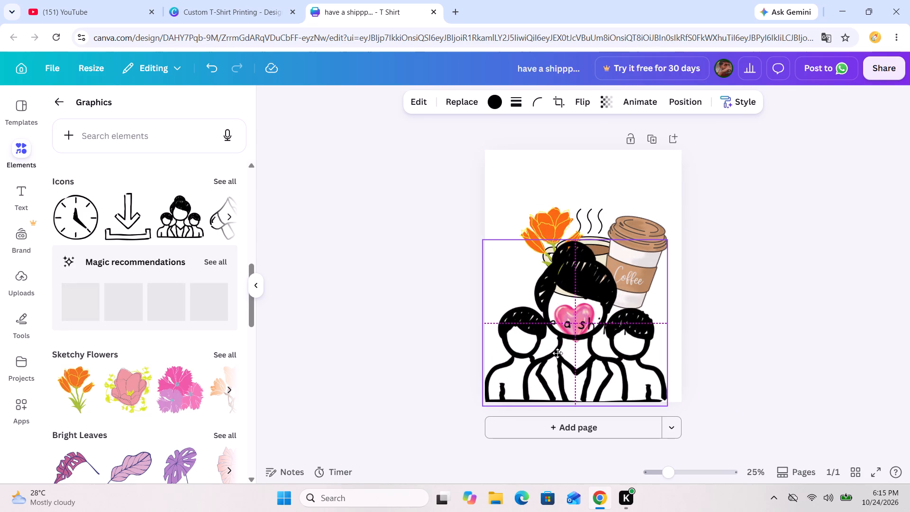
drag(557, 353, 554, 347)
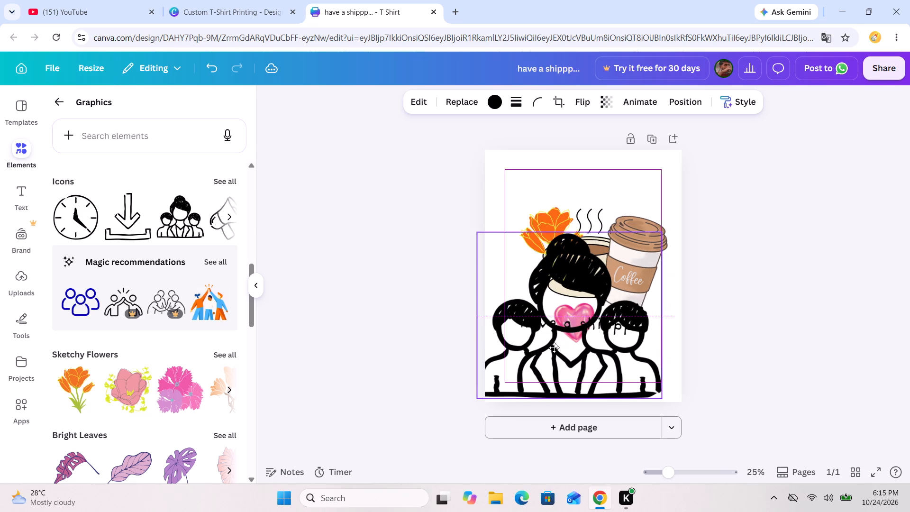
drag(554, 347, 559, 348)
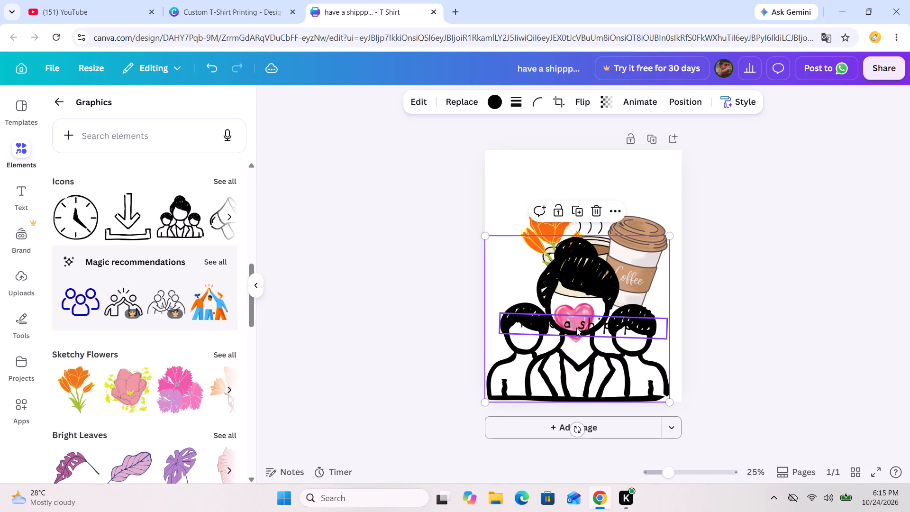
Move the "have a shippp..." slogan down and slightly left, below the central figure's face.
drag(576, 327, 575, 349)
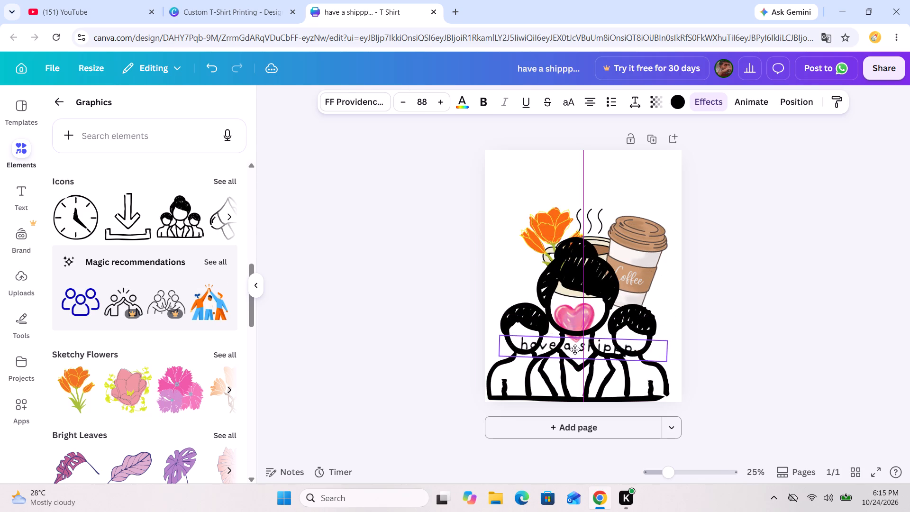
drag(575, 349, 570, 347)
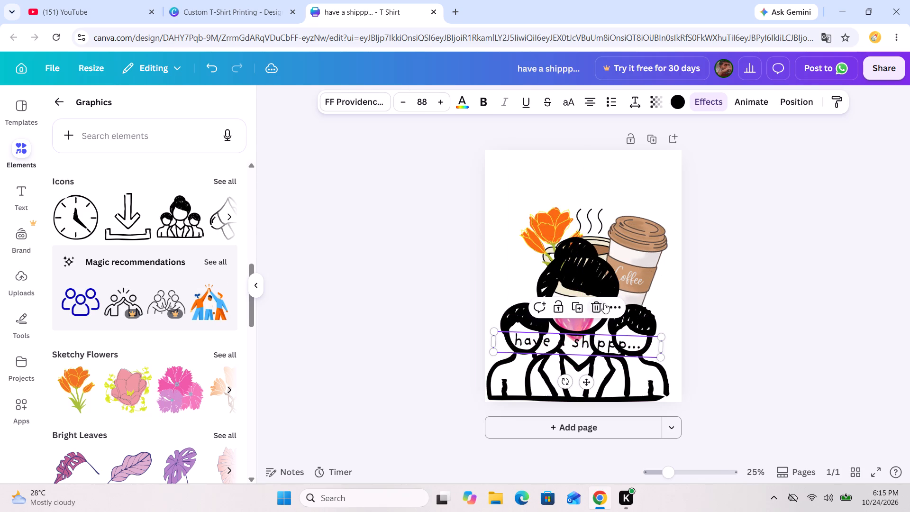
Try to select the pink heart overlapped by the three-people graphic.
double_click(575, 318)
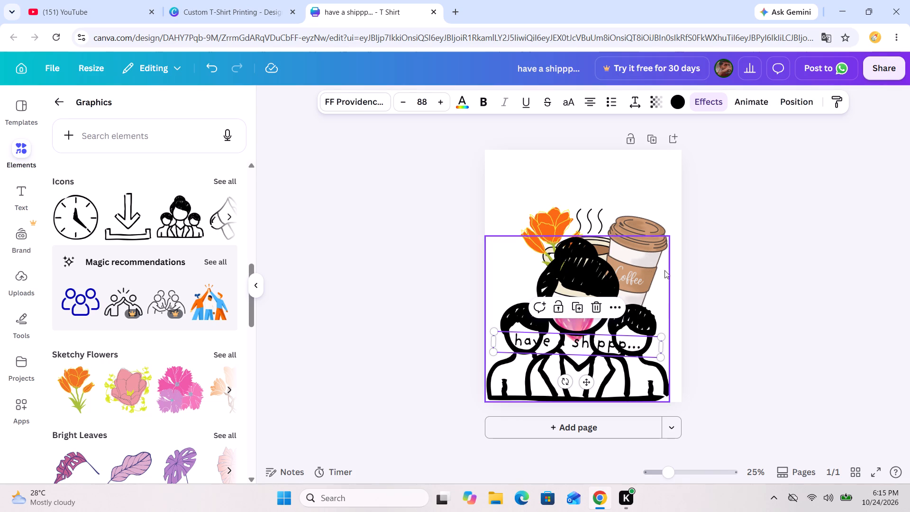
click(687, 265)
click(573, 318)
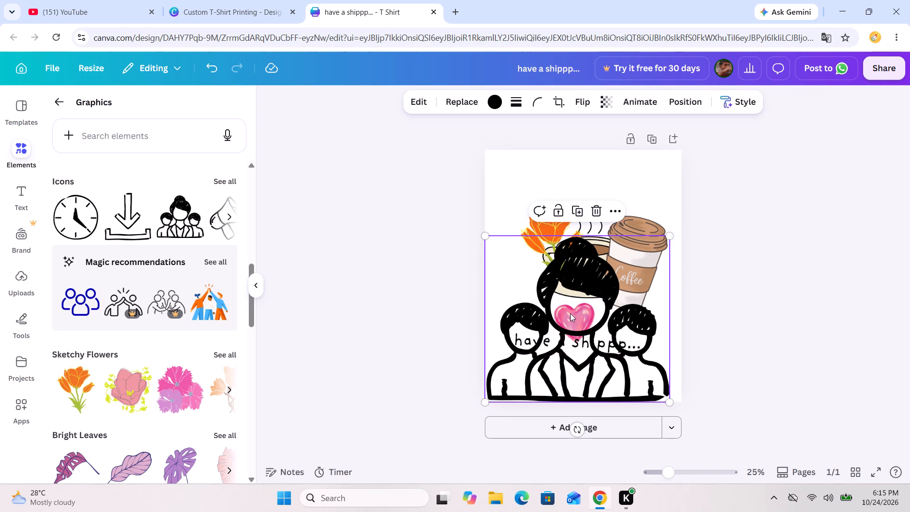
Move the tulips down and left so they stand just above the left figure's head.
drag(547, 227, 548, 231)
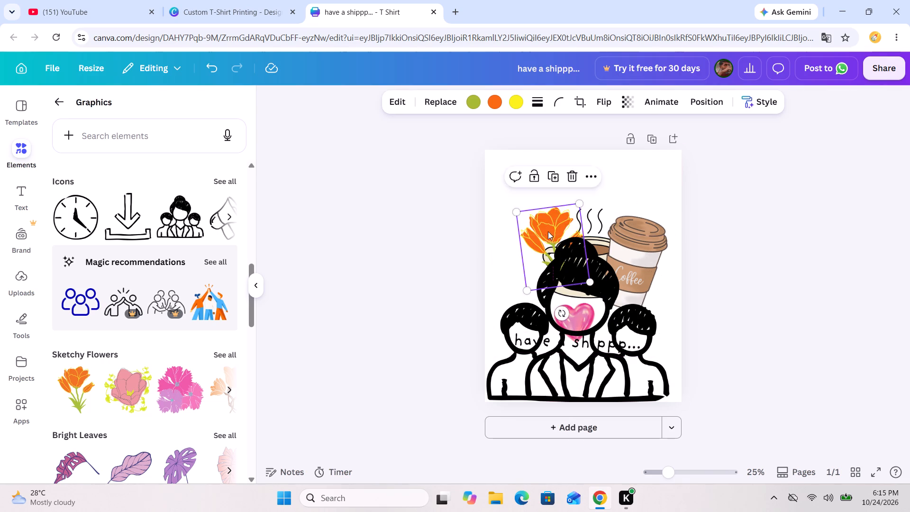
drag(548, 231, 521, 261)
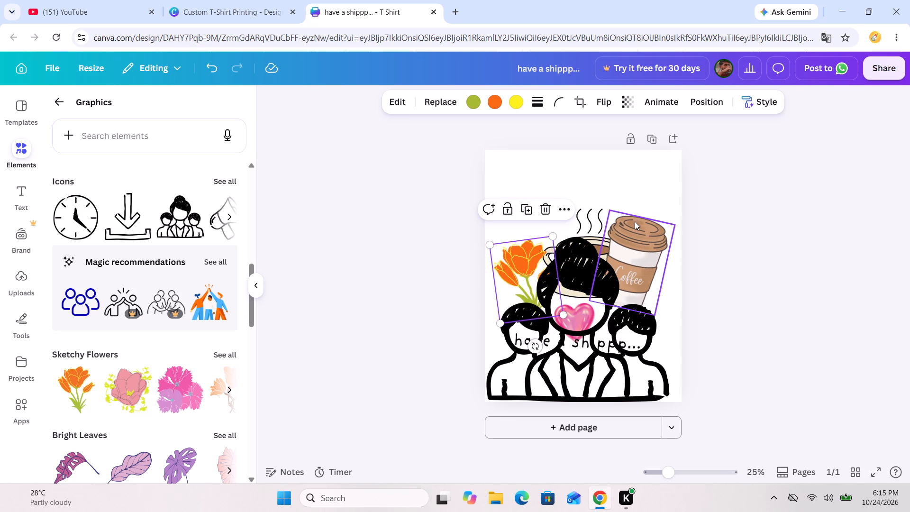
Move the takeaway cup and the steaming coffee cup up and slightly right, keeping them side by side above the figures.
drag(635, 221, 648, 189)
drag(595, 235, 609, 201)
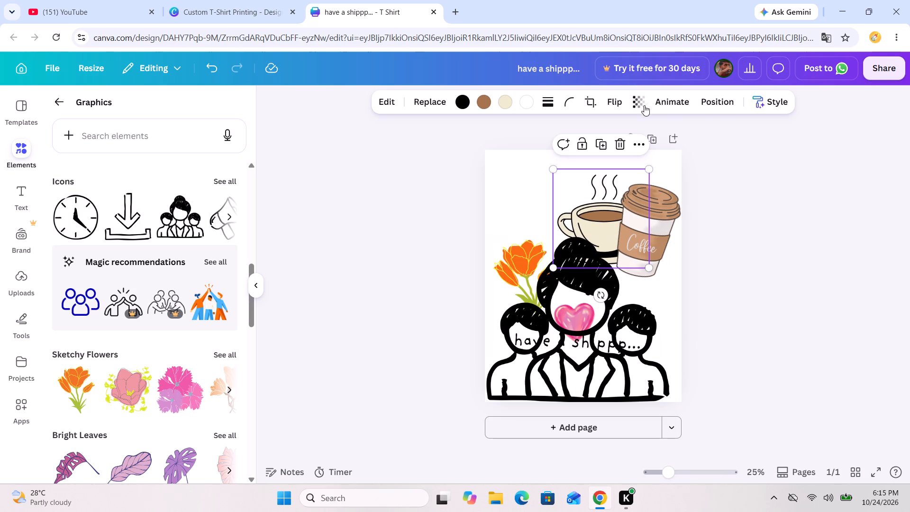
Copy the steaming coffee cup's basic style.
click(776, 103)
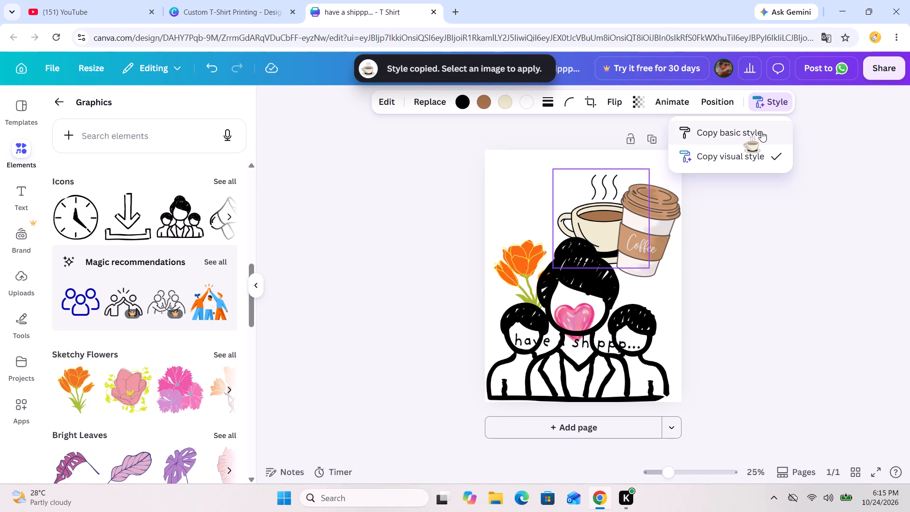
click(761, 130)
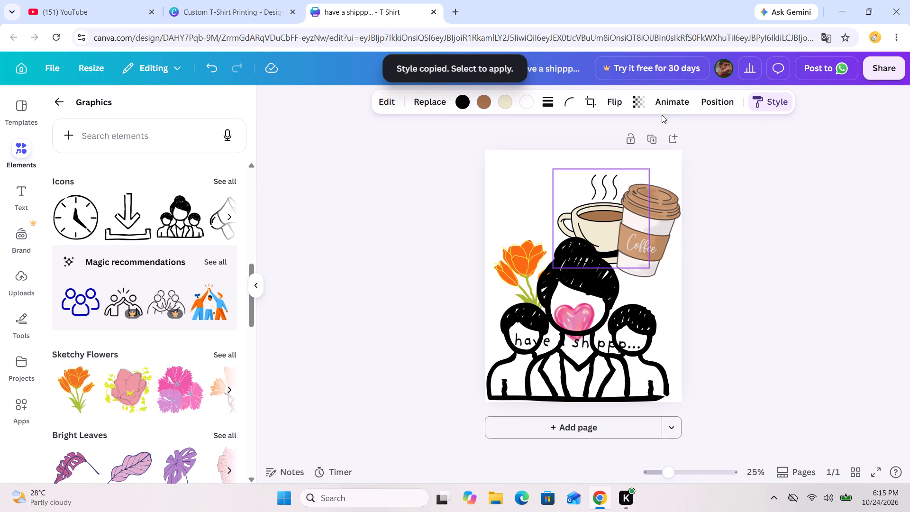
Check the design's visit analytics and close the overview.
click(758, 63)
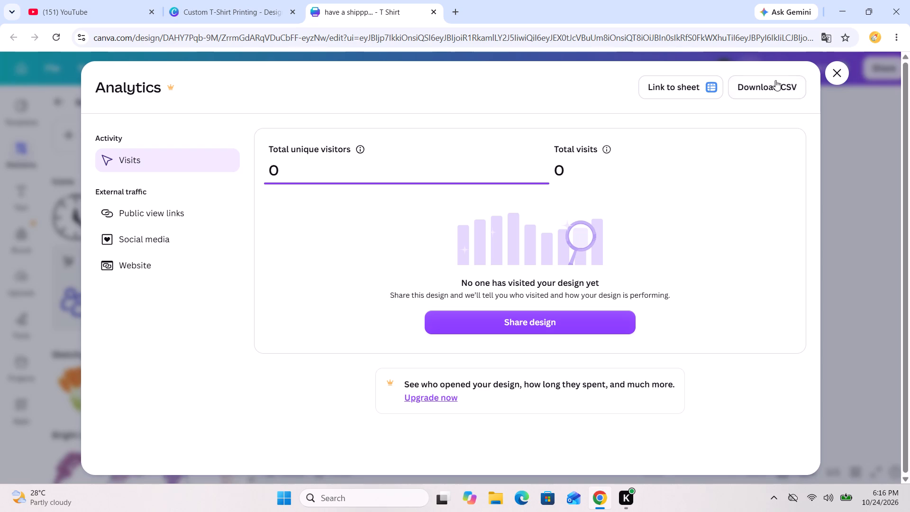
click(850, 69)
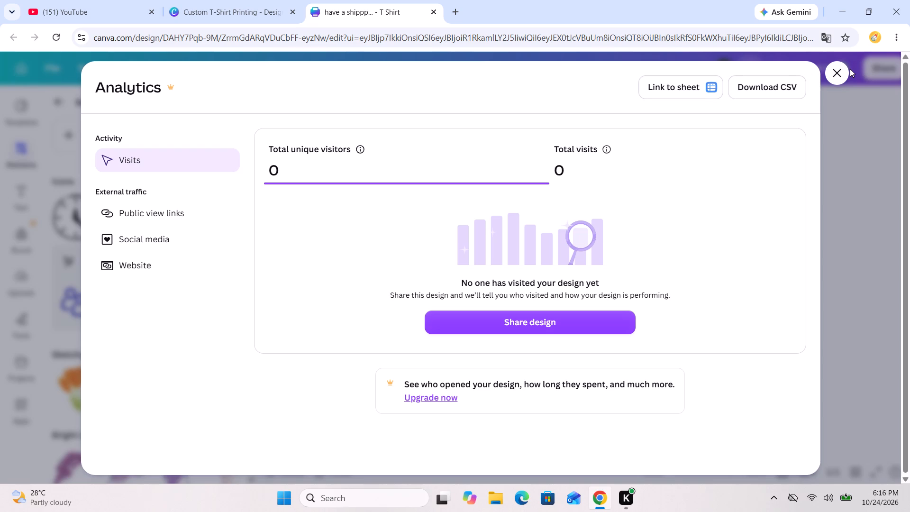